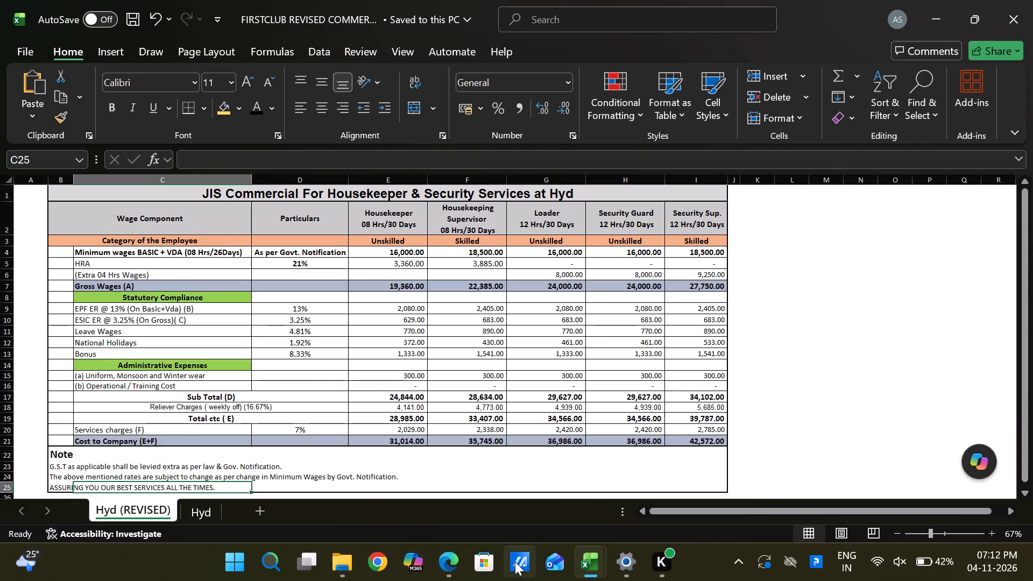
Switch from the Excel workbook to Gmail in Microsoft Edge and search the mail for "gts".
{"action": "key", "text": "alt+Tab"}
{"action": "key", "text": "alt+Tab"}
{"action": "key", "text": "alt+Tab"}
{"action": "key", "text": "alt+Tab"}
{"action": "key", "text": "alt+Tab"}
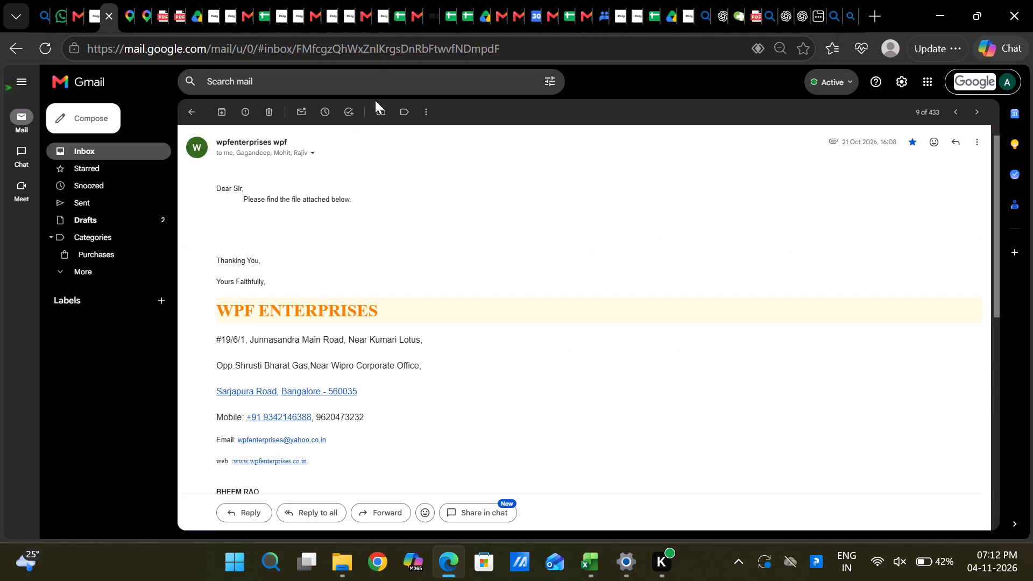
{"action": "left_click", "coordinate": [373, 81]}
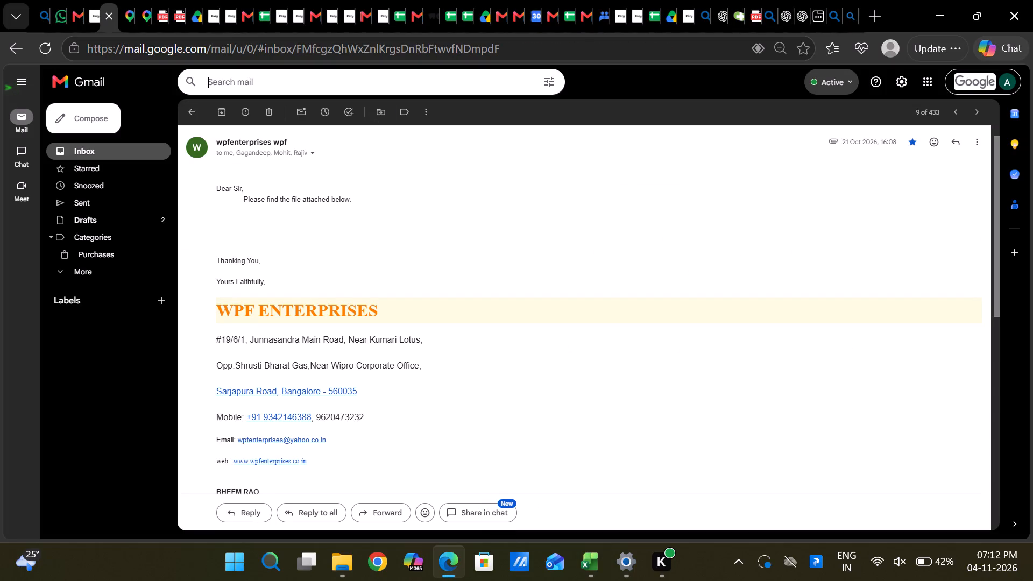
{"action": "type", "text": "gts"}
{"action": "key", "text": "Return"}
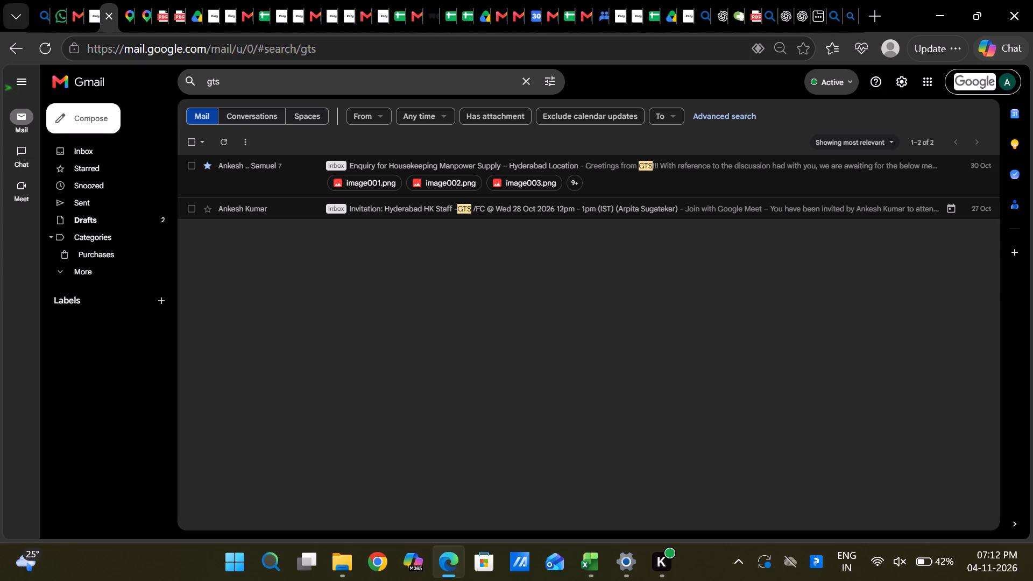
Open the "Enquiry for Housekeeping Manpower Supply – Hyderabad Location" conversation and preview its attached GtS_Facility Proposal - First Club - Rev.xlsx spreadsheet.
{"action": "left_click", "coordinate": [259, 178]}
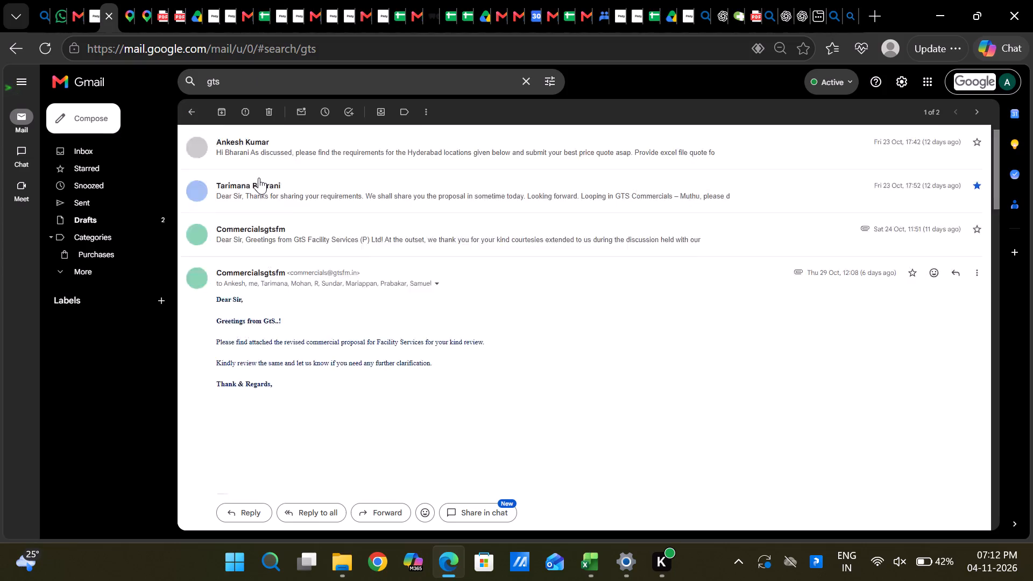
{"action": "scroll", "coordinate": [265, 335], "scroll_direction": "down", "scroll_amount": 12}
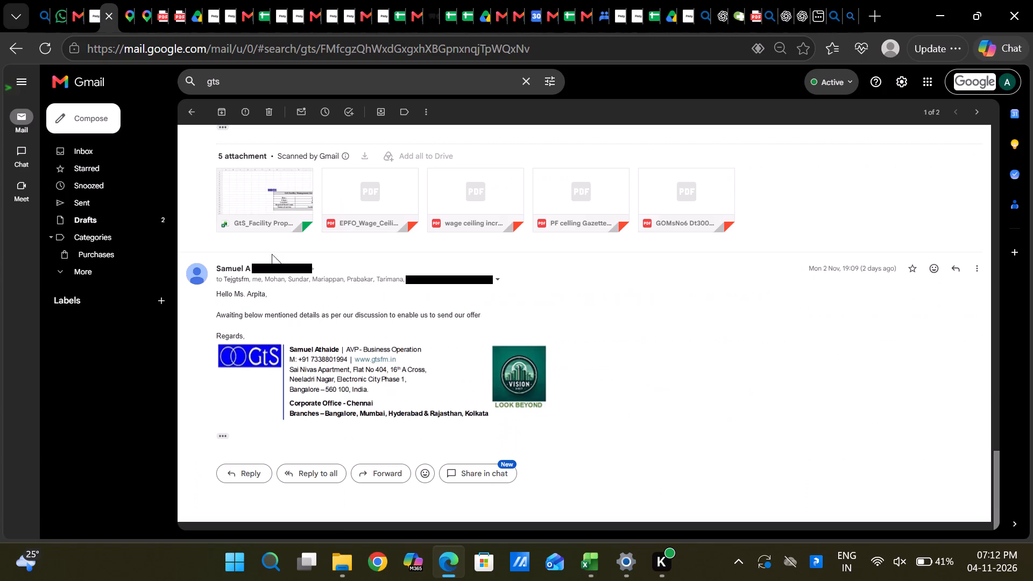
{"action": "left_click", "coordinate": [267, 169]}
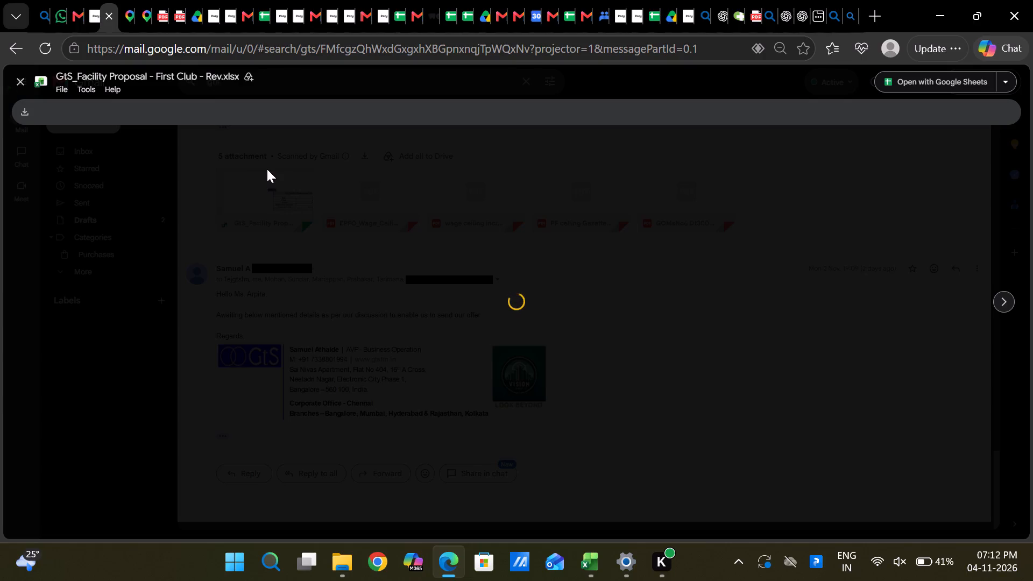
Download the GtS_Facility Proposal - First Club - Rev.xlsx attachment and open its Cost Breakup sheet at the wage component rows.
{"action": "left_click", "coordinate": [20, 114]}
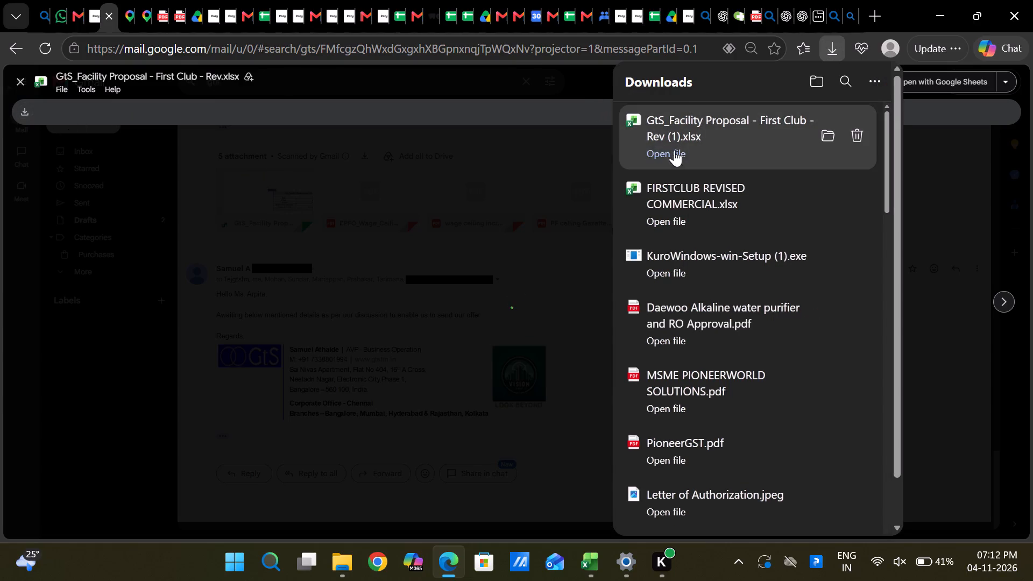
{"action": "left_click", "coordinate": [676, 154]}
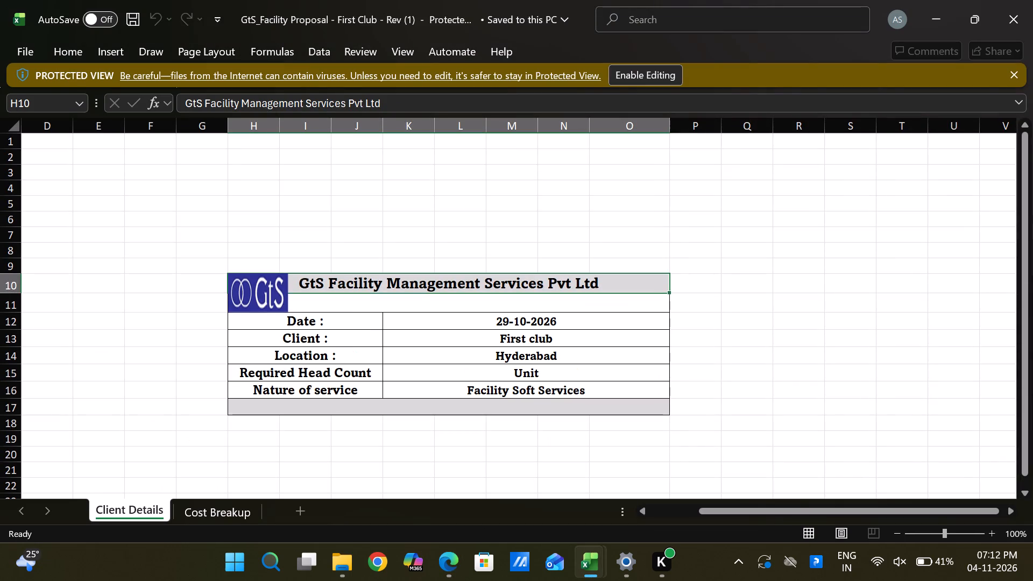
{"action": "left_click", "coordinate": [204, 514]}
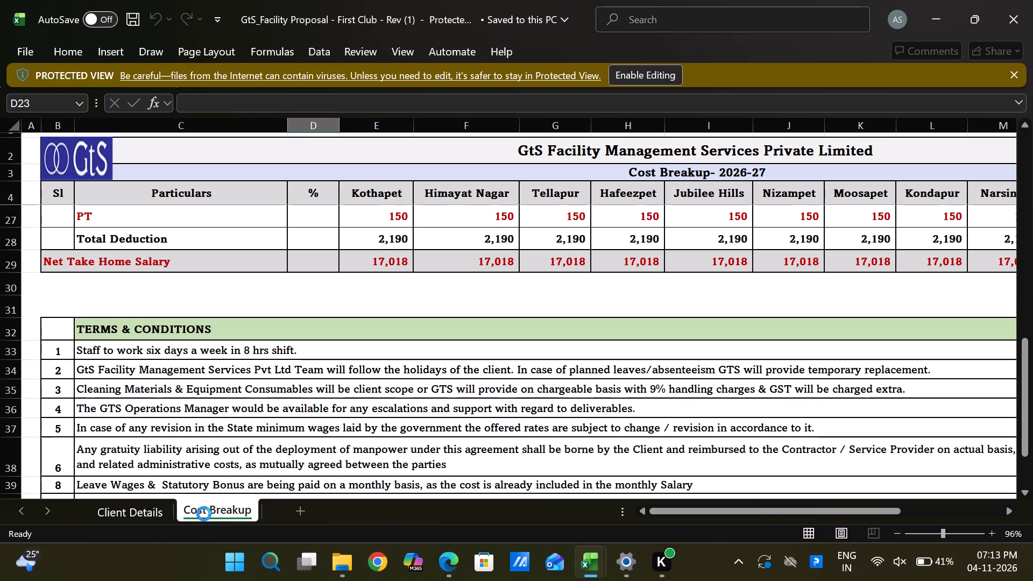
{"action": "scroll", "coordinate": [465, 395], "scroll_direction": "up", "scroll_amount": 5}
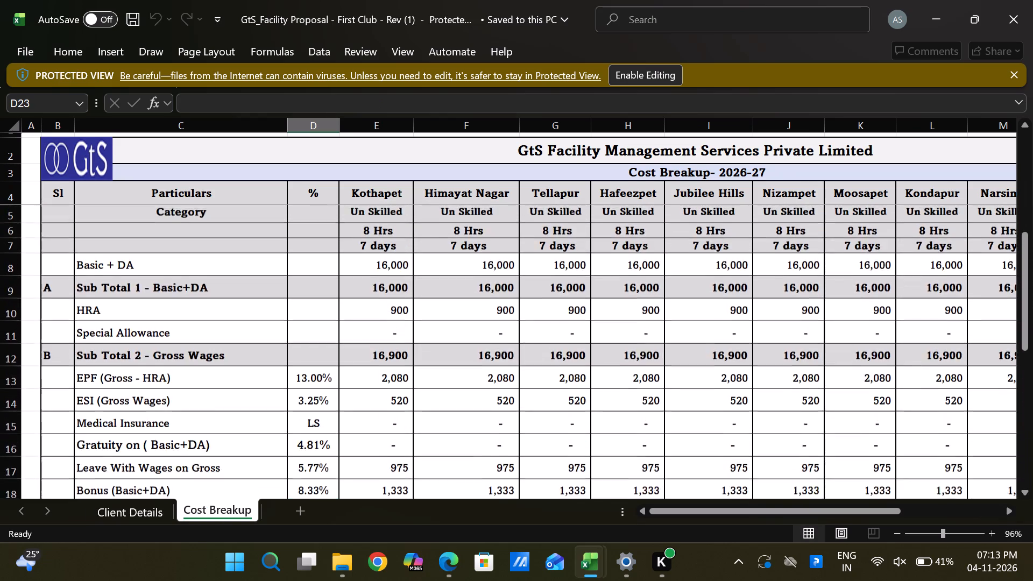
{"action": "scroll", "coordinate": [465, 395], "scroll_direction": "up", "scroll_amount": 2}
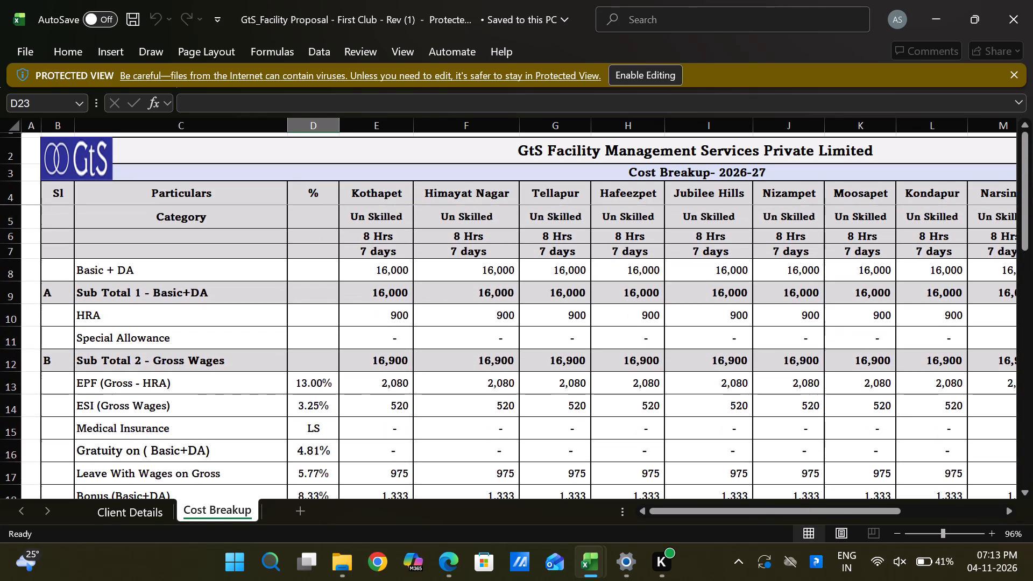
{"action": "left_click", "coordinate": [465, 395]}
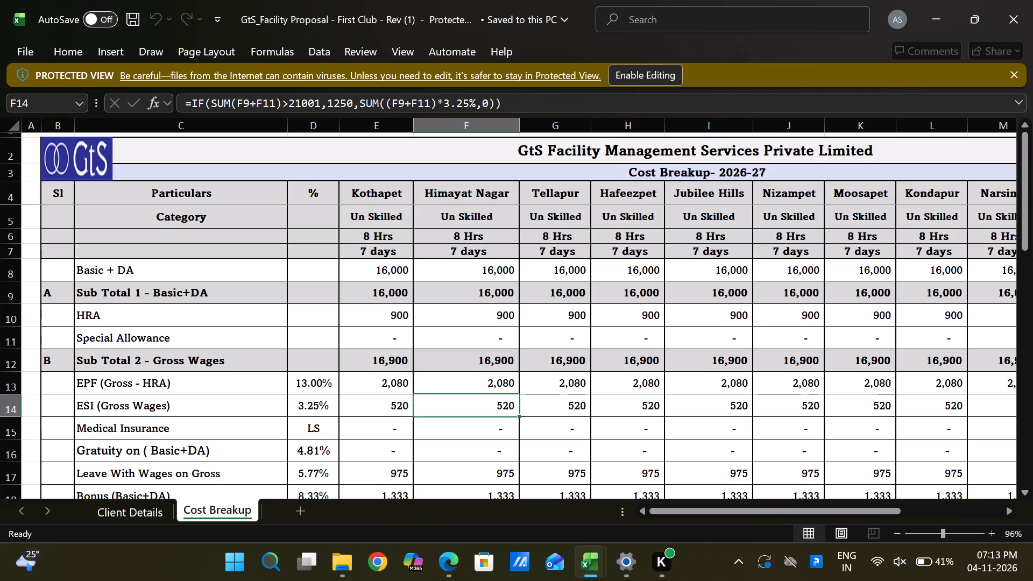
Switch to the Firstclub_Proposal workbook and set the GTS column's Basic + DA to 16000 and HRA to 900.
{"action": "key", "text": "alt+Tab"}
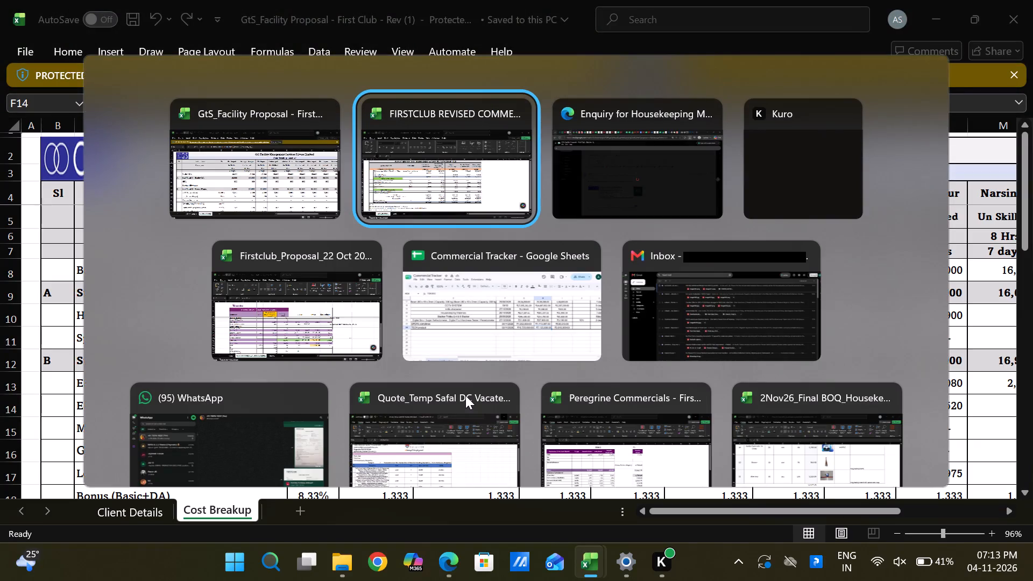
{"action": "key", "text": "alt+Tab"}
{"action": "key", "text": "alt+Tab"}
{"action": "key", "text": "alt+Tab"}
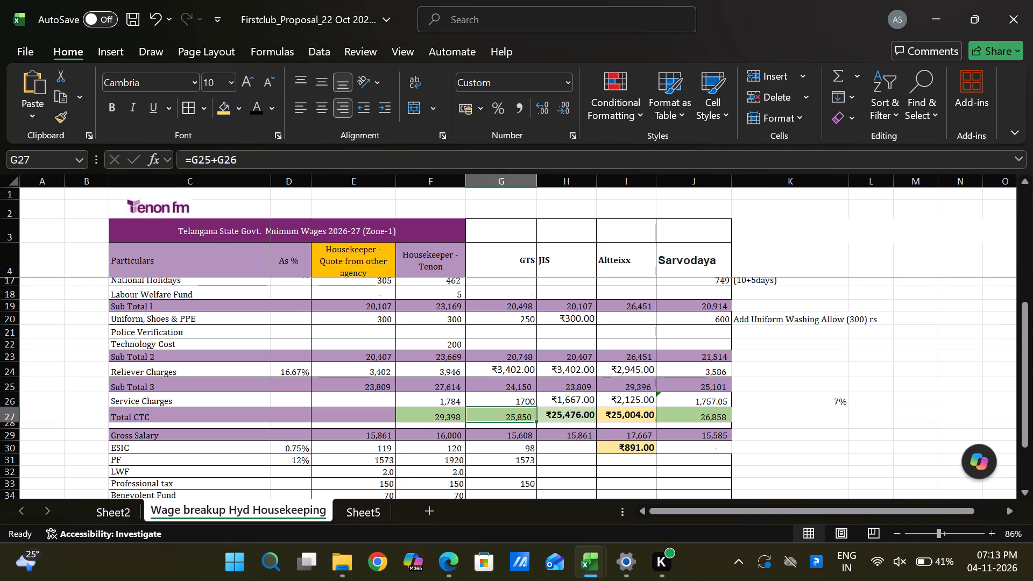
{"action": "scroll", "coordinate": [466, 306], "scroll_direction": "up", "scroll_amount": 3}
{"action": "left_click", "coordinate": [497, 310]}
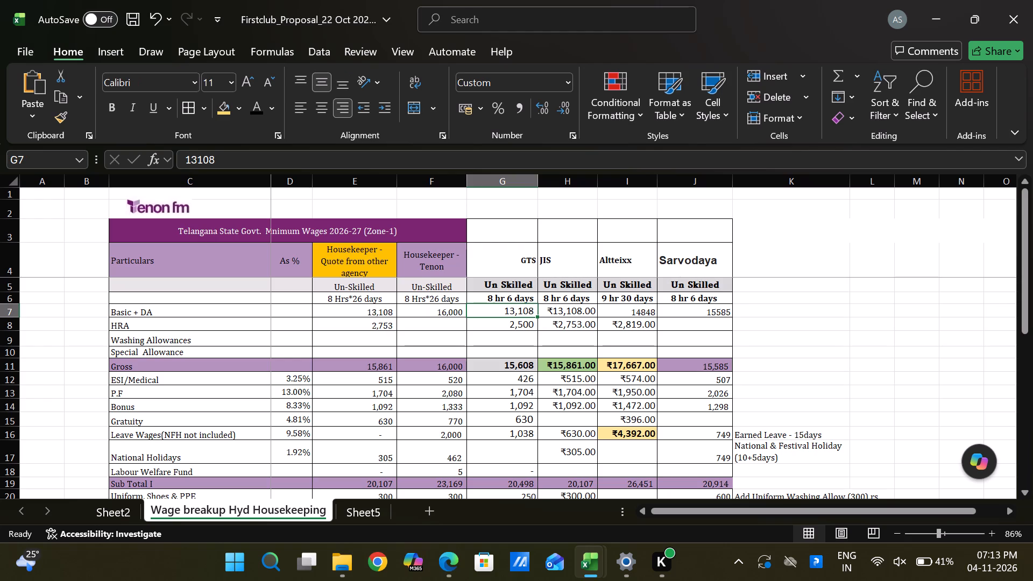
{"action": "key", "text": "1"}
{"action": "type", "text": "6--"}
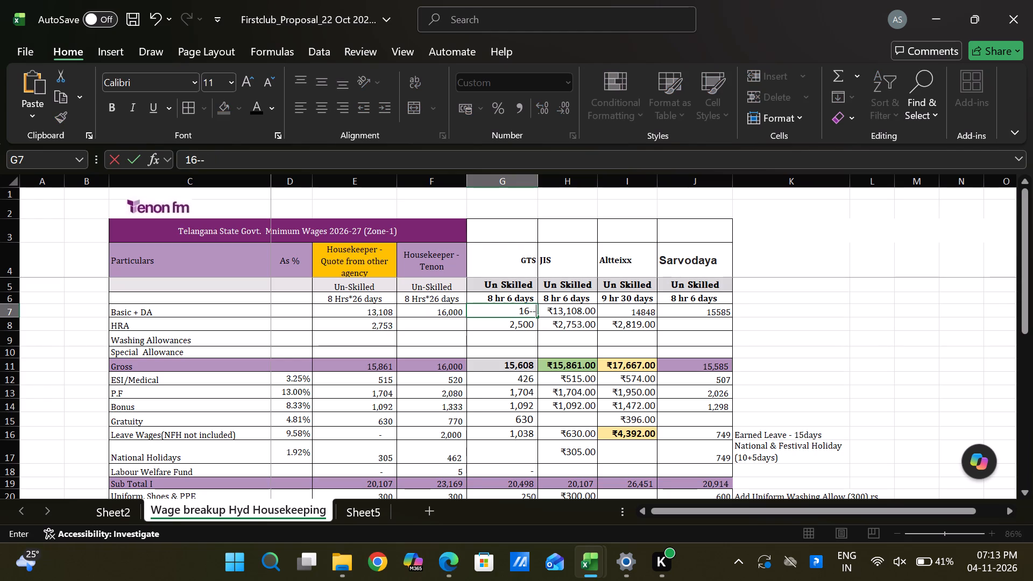
{"action": "key", "text": "BackSpace"}
{"action": "key", "text": "BackSpace"}
{"action": "key", "text": "BackSpace"}
{"action": "type", "text": "6000"}
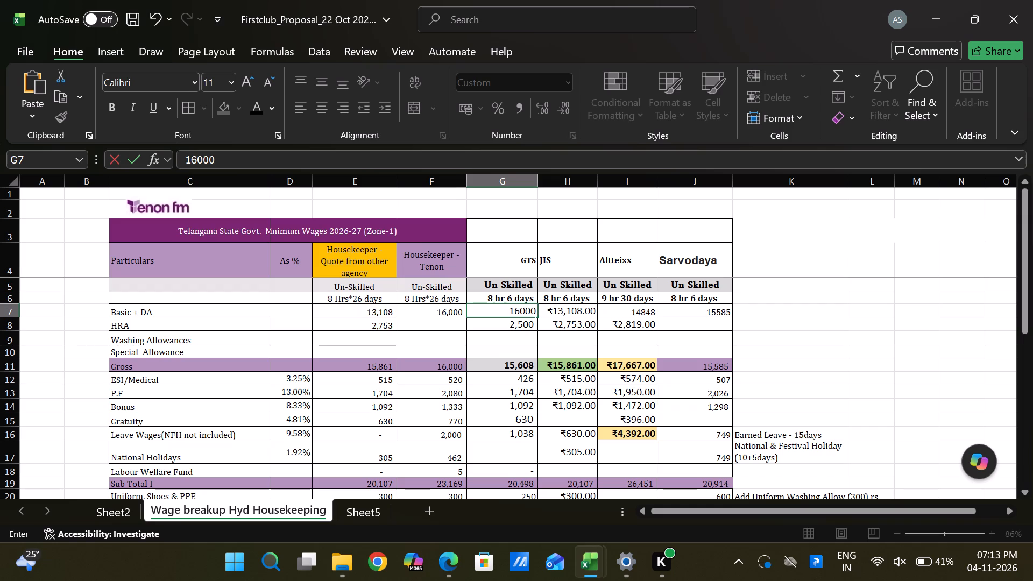
{"action": "key", "text": "Return"}
{"action": "type", "text": "900"}
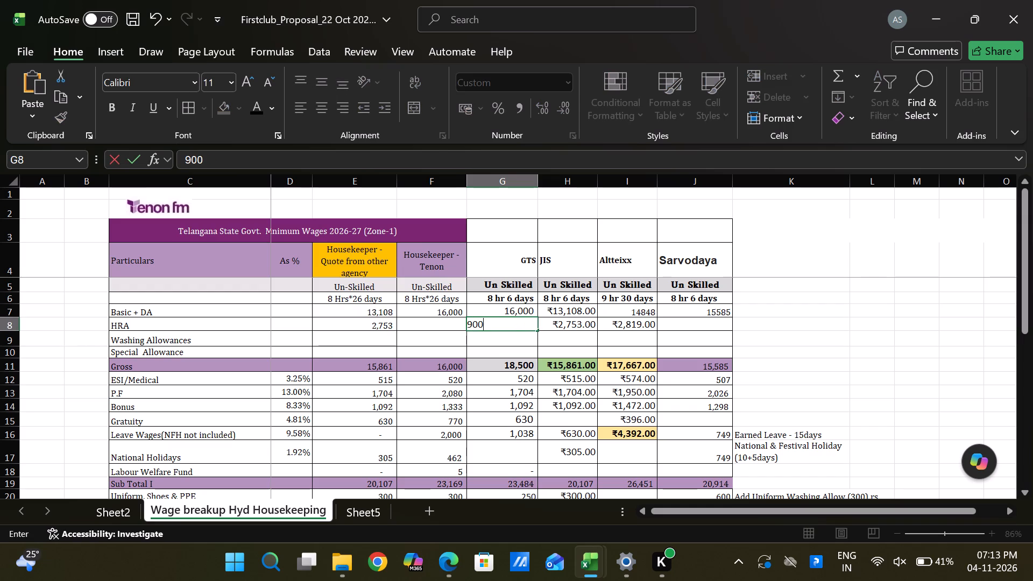
{"action": "key", "text": "Return"}
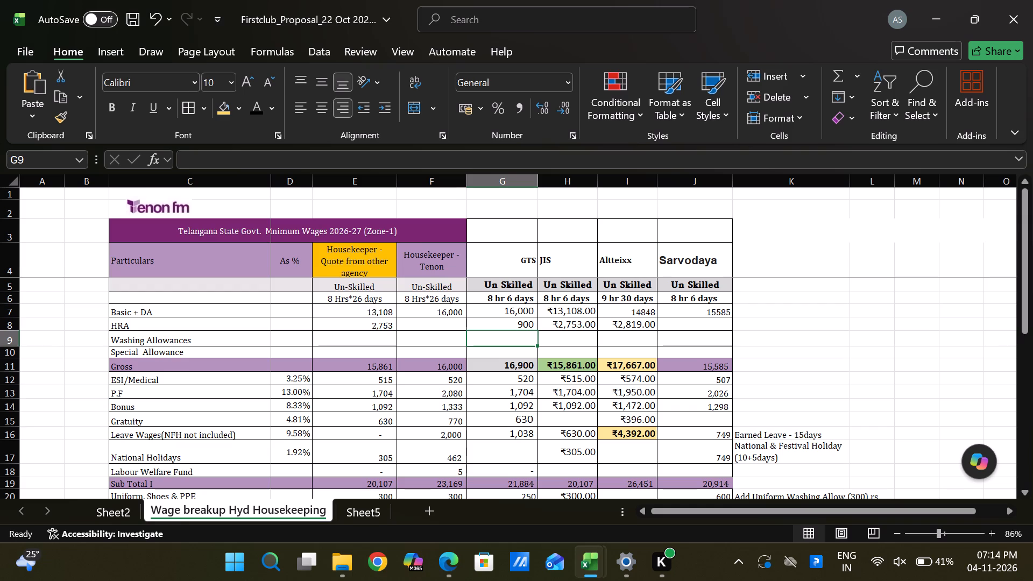
Copy the P.F formula from the Housekeeper - Tenon column into the GTS column's P.F cell and check its references.
{"action": "left_click", "coordinate": [377, 397]}
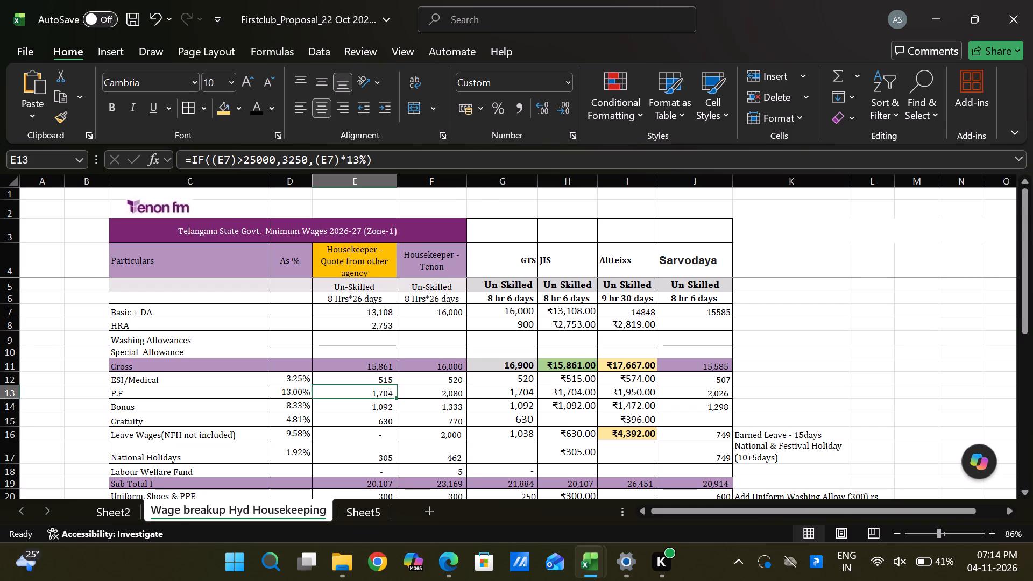
{"action": "left_click", "coordinate": [501, 389]}
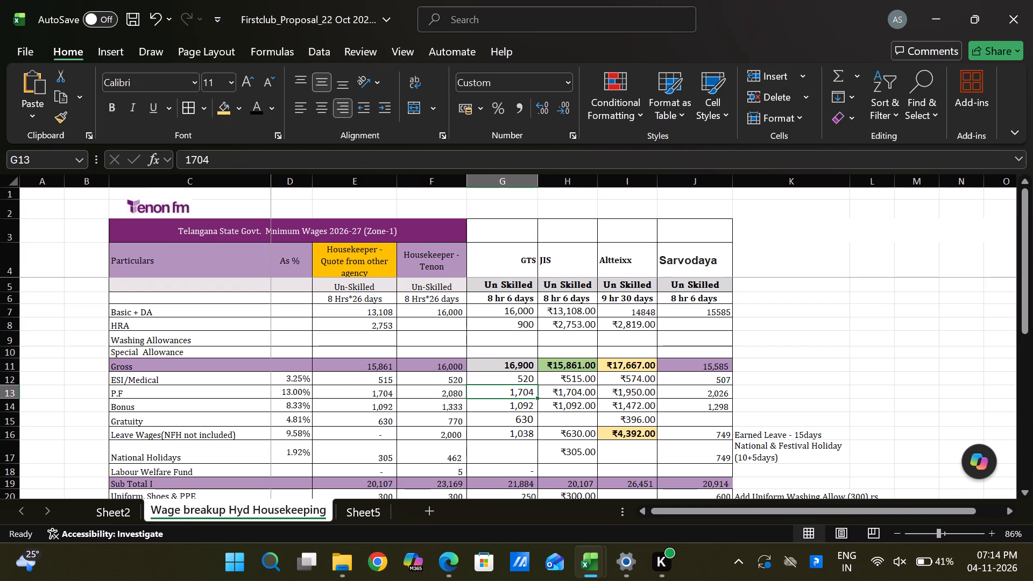
{"action": "left_click", "coordinate": [374, 392]}
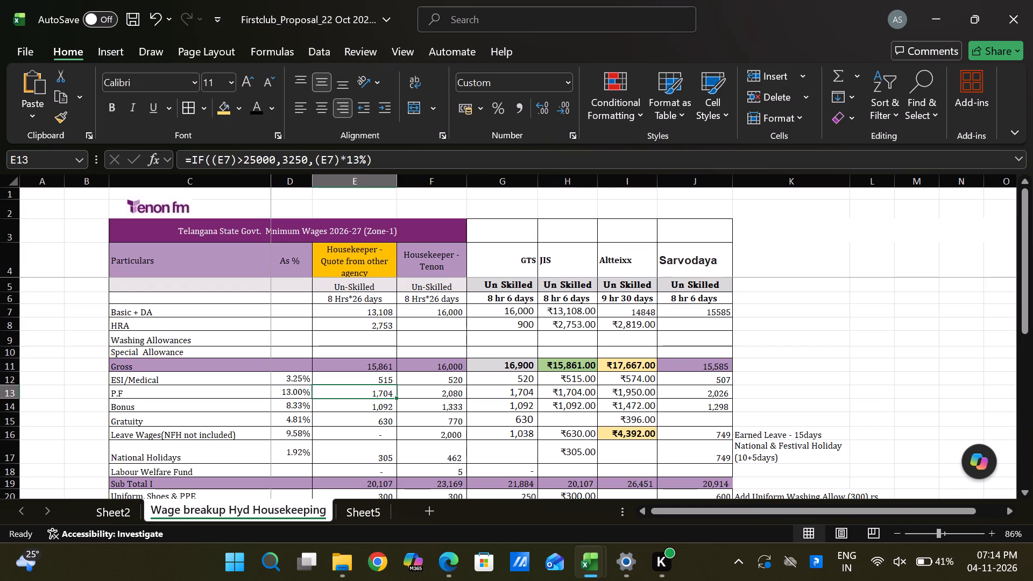
{"action": "left_click", "coordinate": [424, 393]}
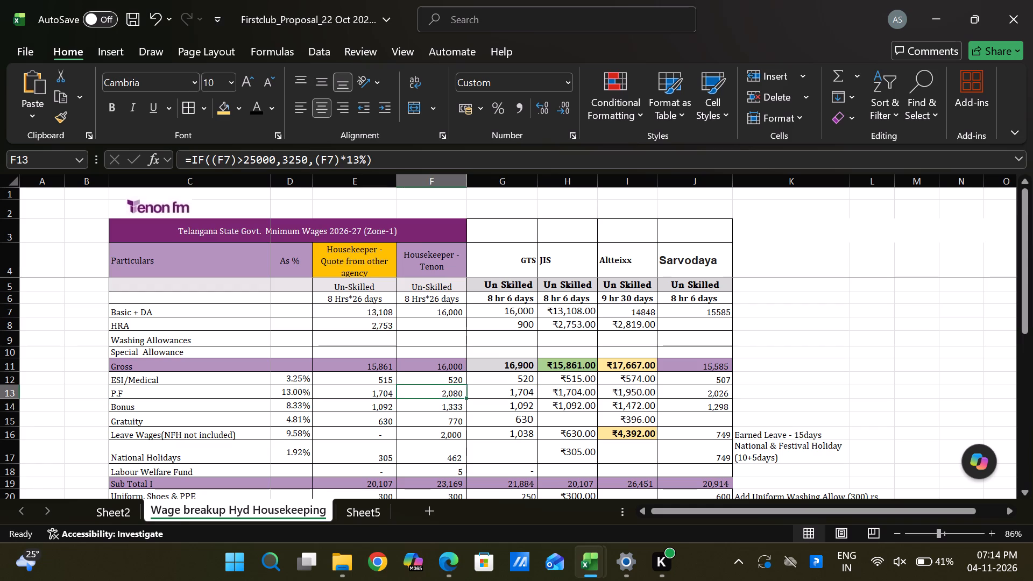
{"action": "key", "text": "ctrl+c"}
{"action": "left_click", "coordinate": [523, 395]}
{"action": "key", "text": "ctrl+v"}
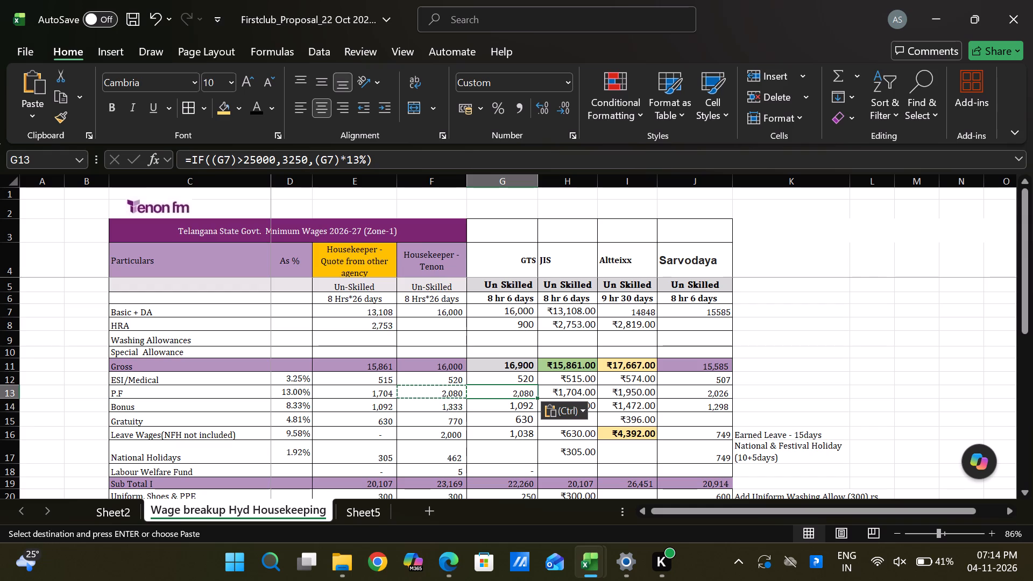
{"action": "left_click", "coordinate": [428, 392]}
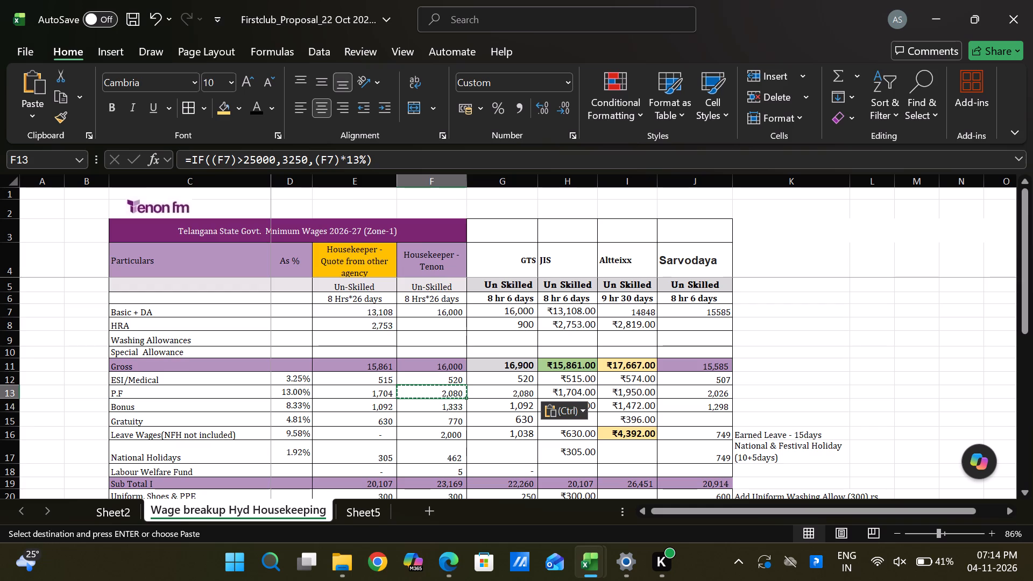
{"action": "left_click", "coordinate": [515, 396]}
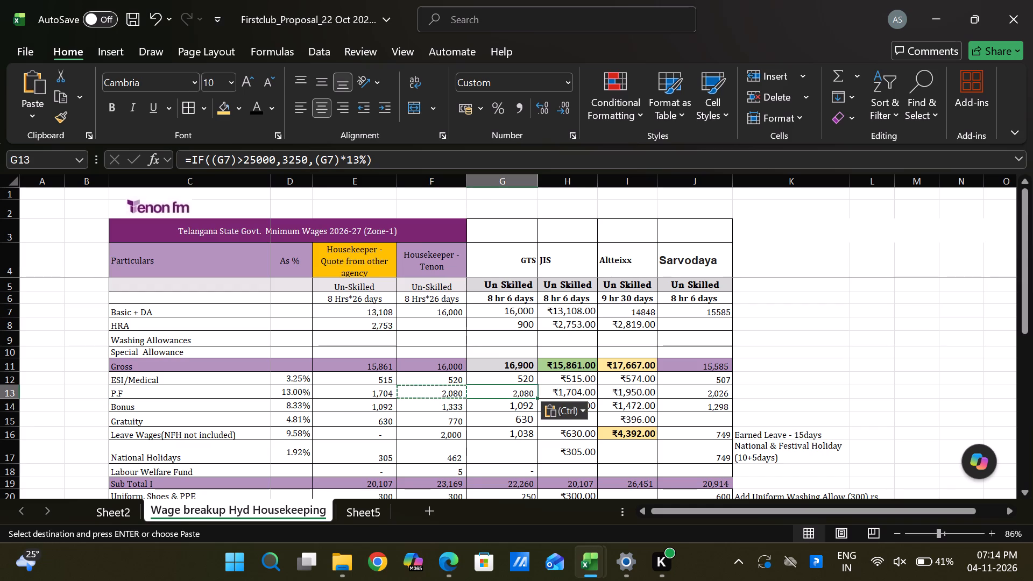
{"action": "double_click", "coordinate": [515, 395]}
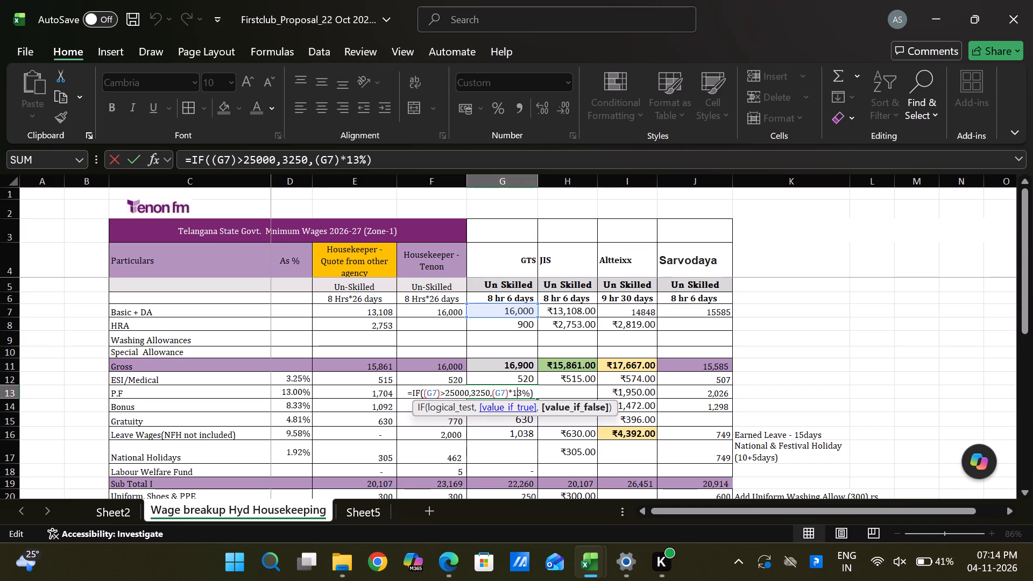
{"action": "key", "text": "Return"}
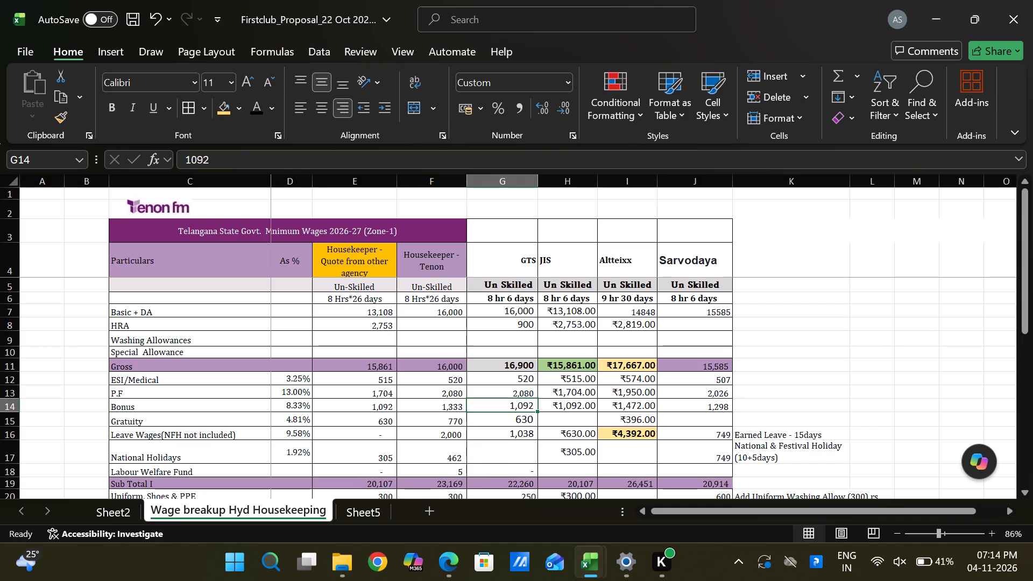
Set the GTS column's Leave Wages (NFH not included) to 975.
{"action": "left_click", "coordinate": [511, 422]}
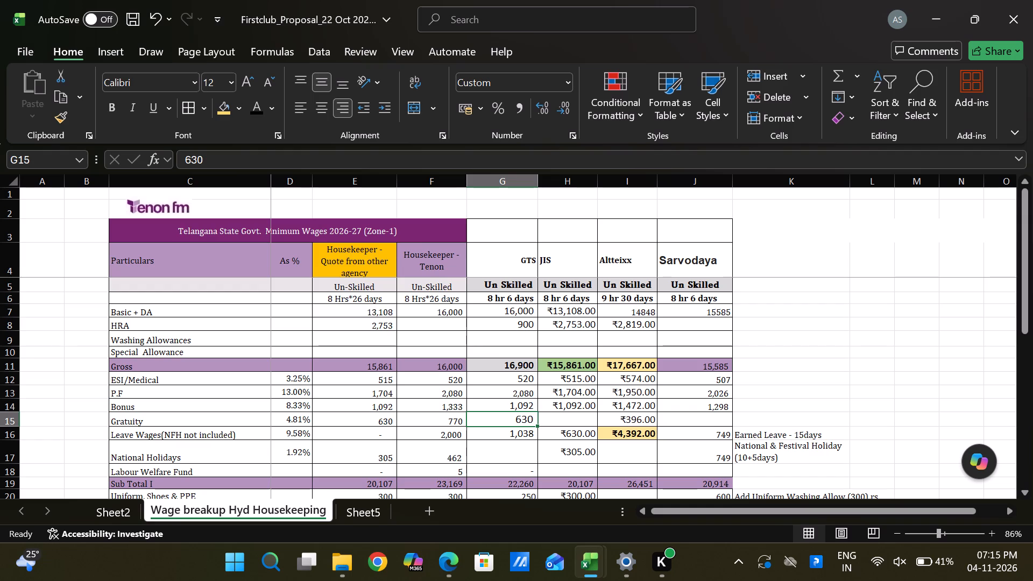
{"action": "left_click", "coordinate": [513, 433]}
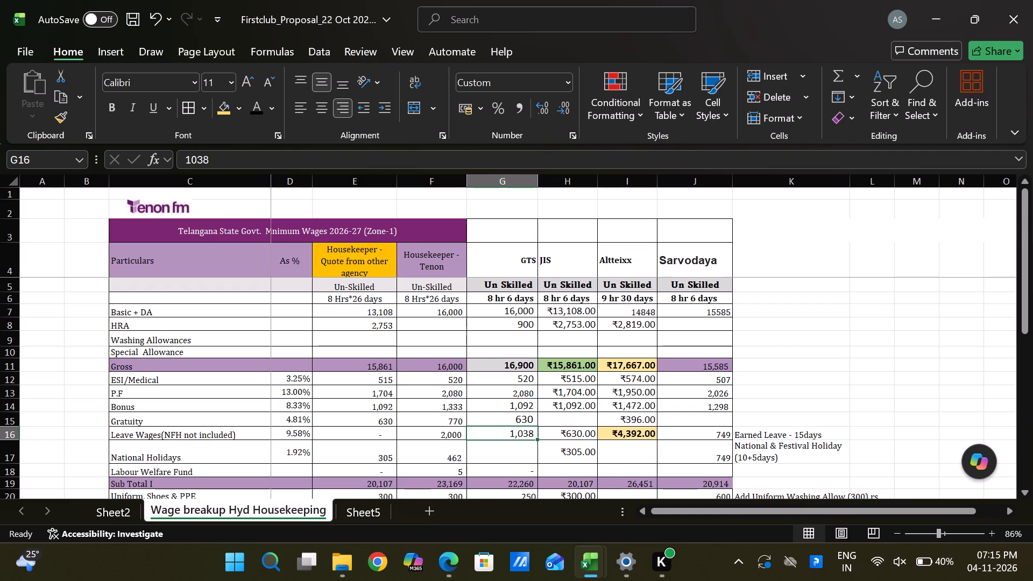
{"action": "key", "text": "BackSpace"}
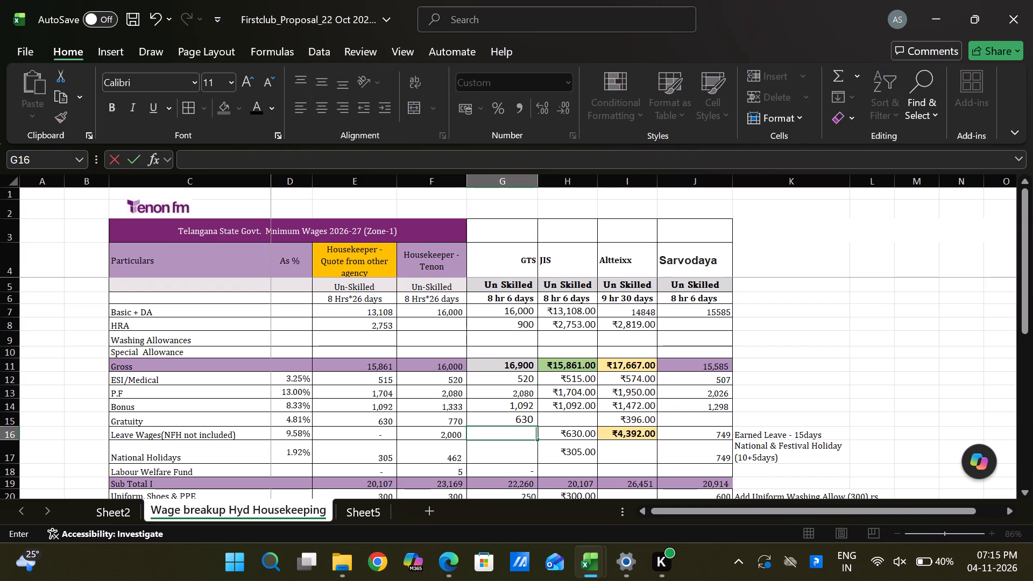
{"action": "key", "text": "9"}
{"action": "type", "text": "75"}
{"action": "key", "text": "Return"}
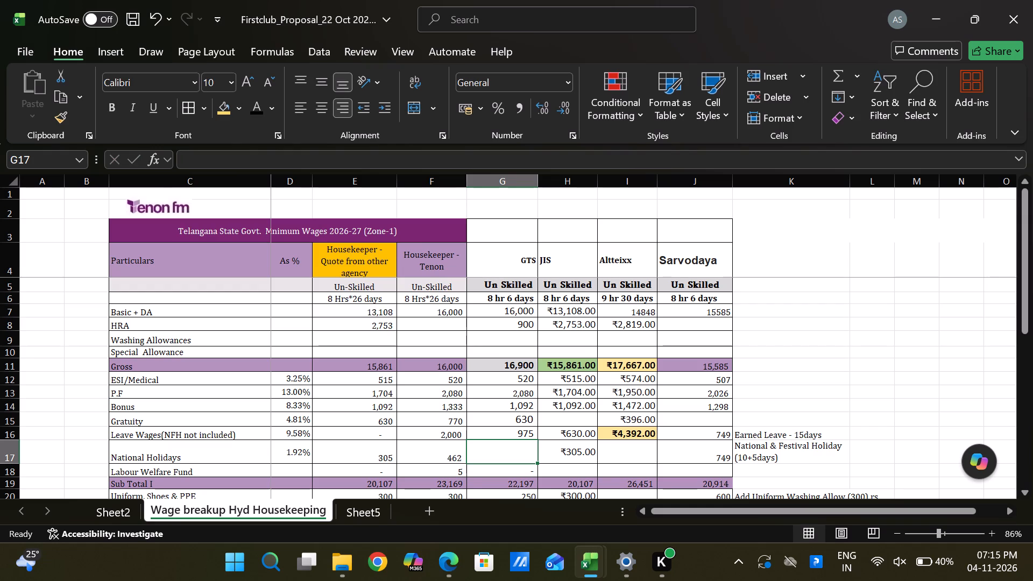
Set the GTS column's Bonus to 1333.
{"action": "left_click", "coordinate": [534, 408]}
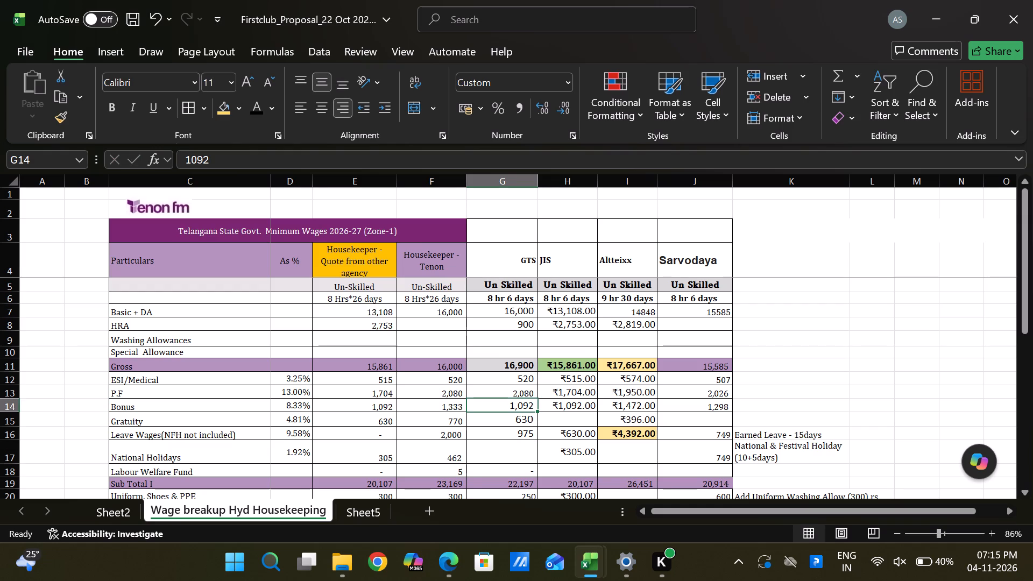
{"action": "key", "text": "1"}
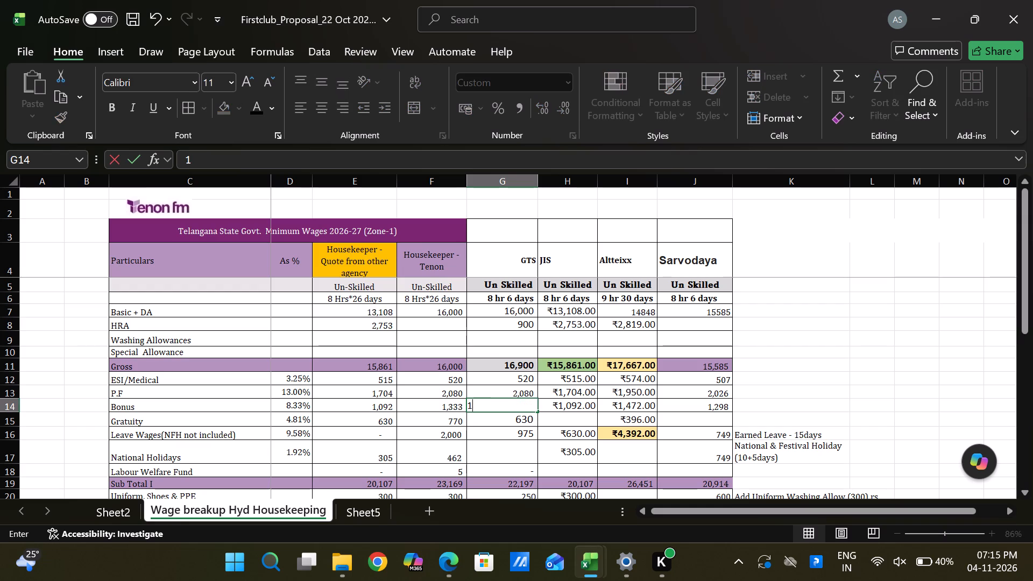
{"action": "type", "text": "333"}
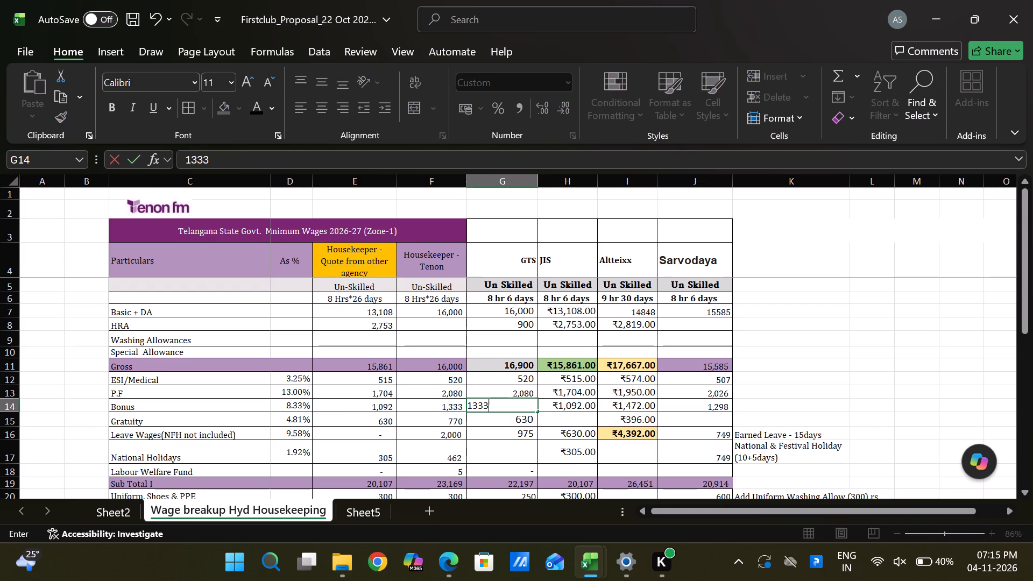
{"action": "key", "text": "Return"}
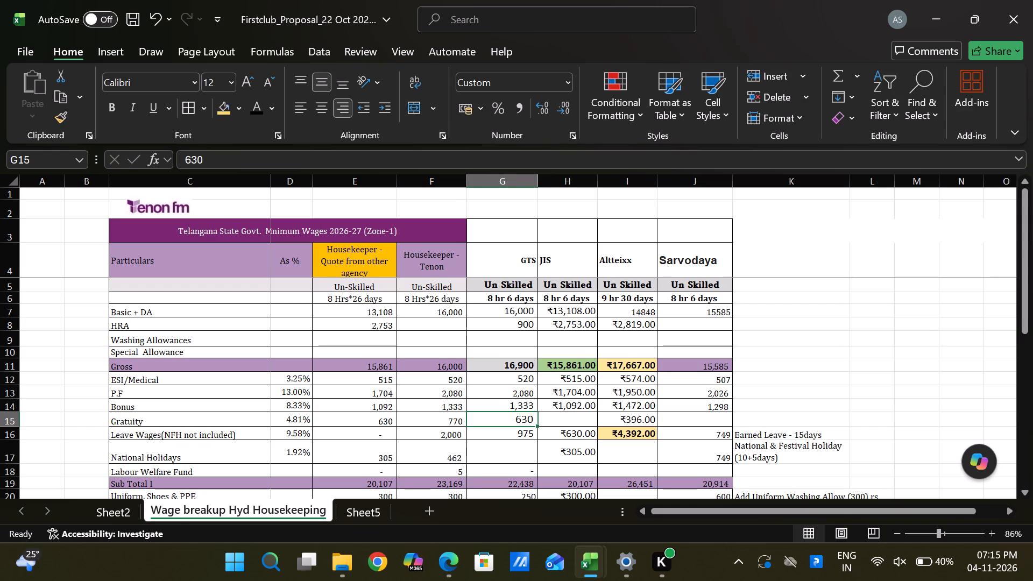
Check the GTS column's Sub Total I and Uniform, Shoes & PPE cells, and highlight its Gratuity cell with the current gold fill.
{"action": "scroll", "coordinate": [541, 442], "scroll_direction": "down", "scroll_amount": 3}
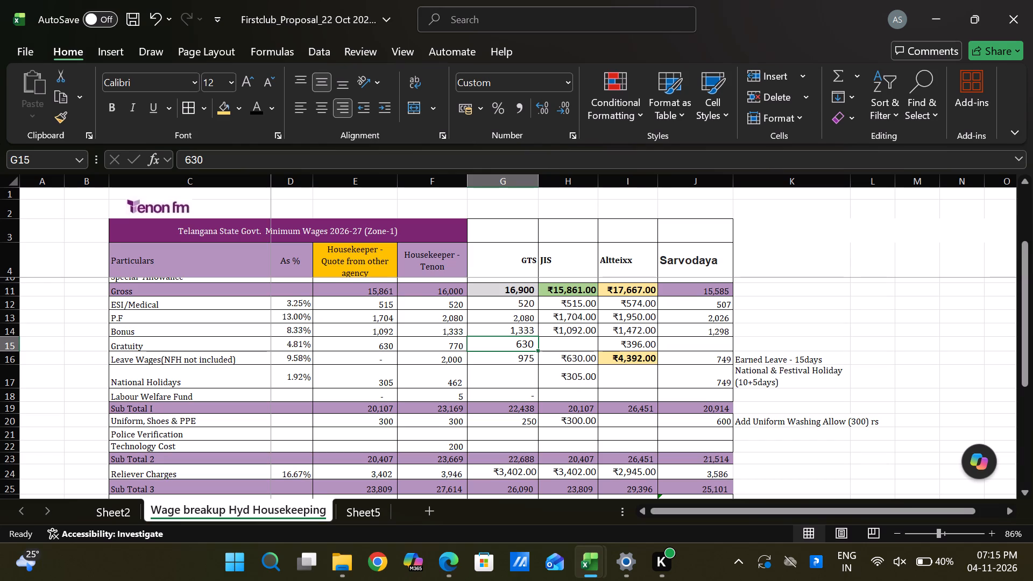
{"action": "left_click", "coordinate": [504, 422]}
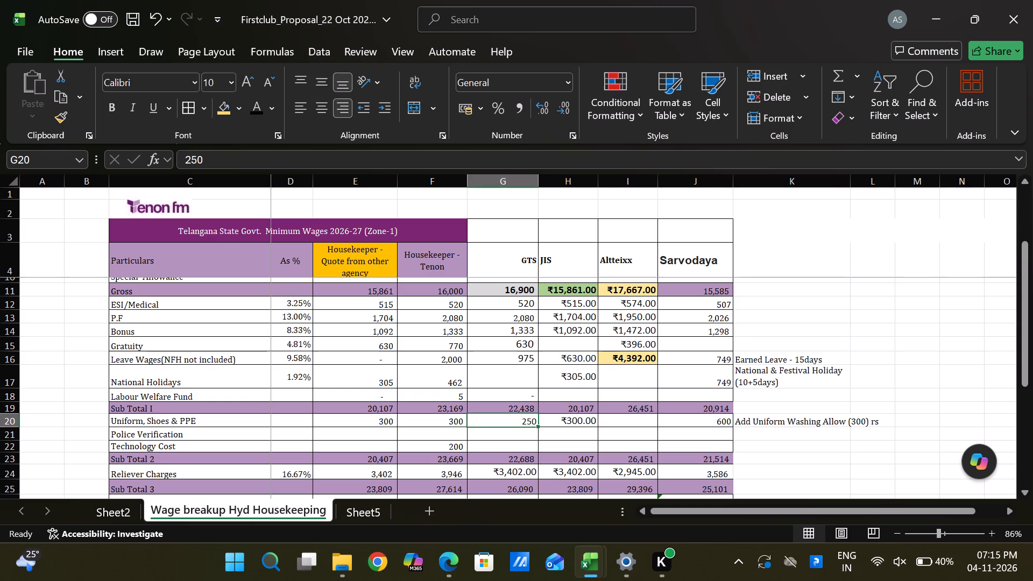
{"action": "left_click", "coordinate": [492, 410]}
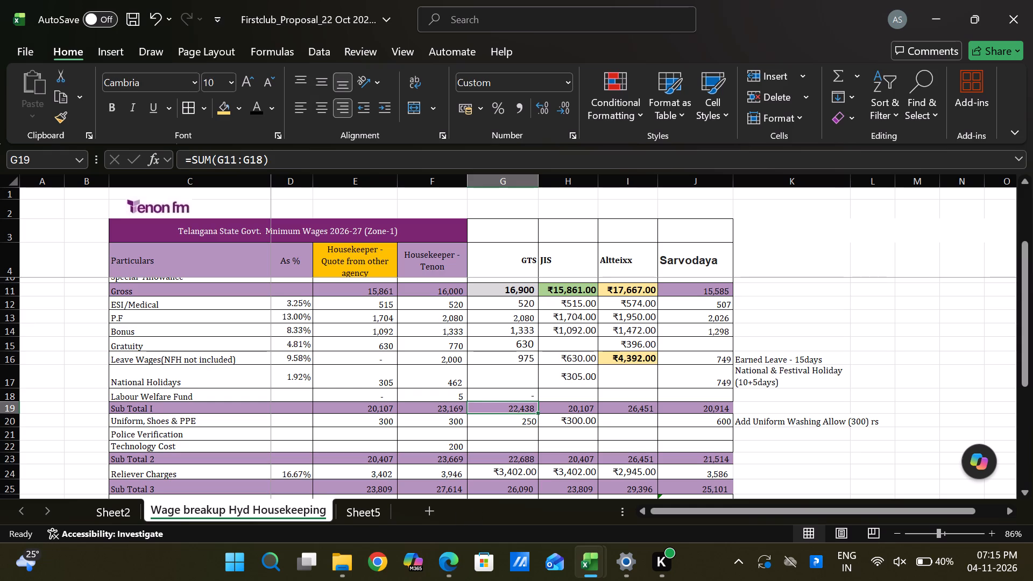
{"action": "key", "text": "shift+Down"}
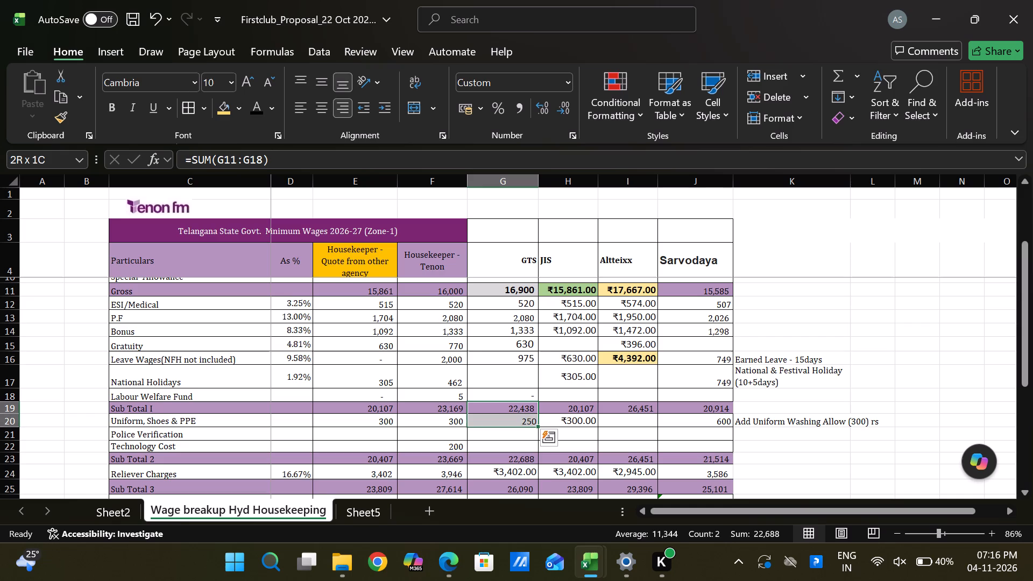
{"action": "left_click", "coordinate": [505, 346]}
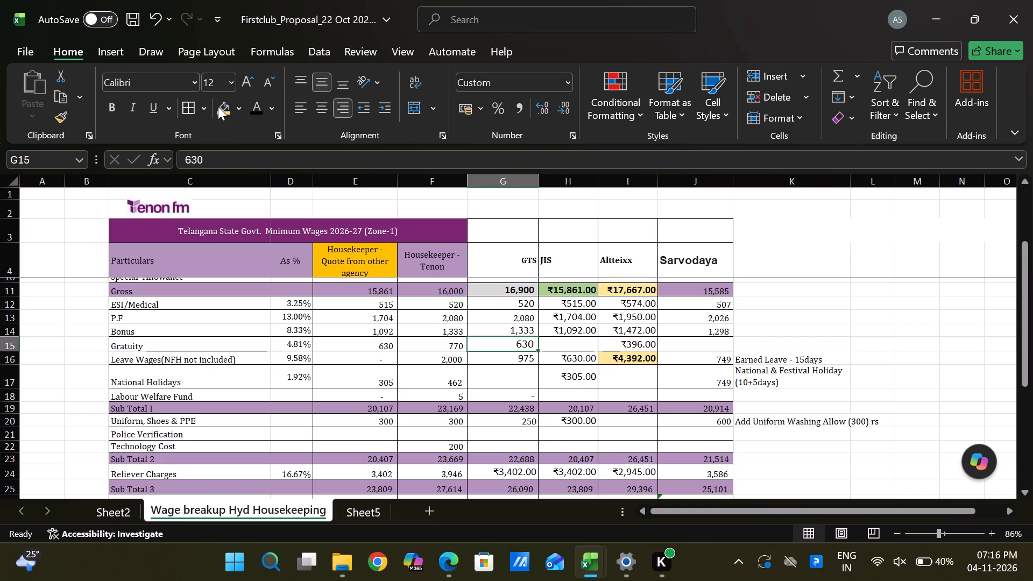
{"action": "left_click", "coordinate": [218, 107]}
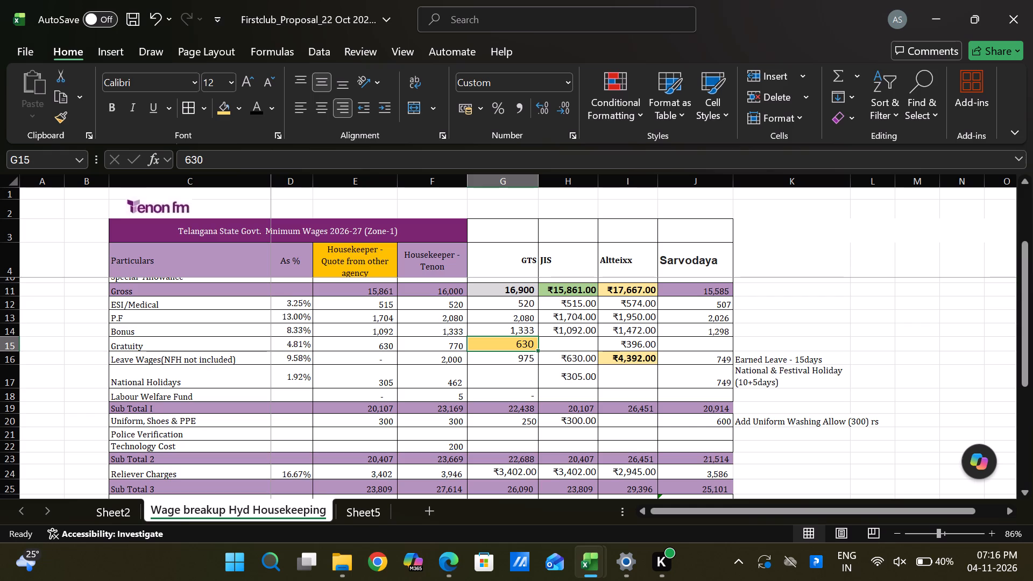
Set the GTS column's Reliever Charges to 3677.
{"action": "left_click", "coordinate": [523, 478]}
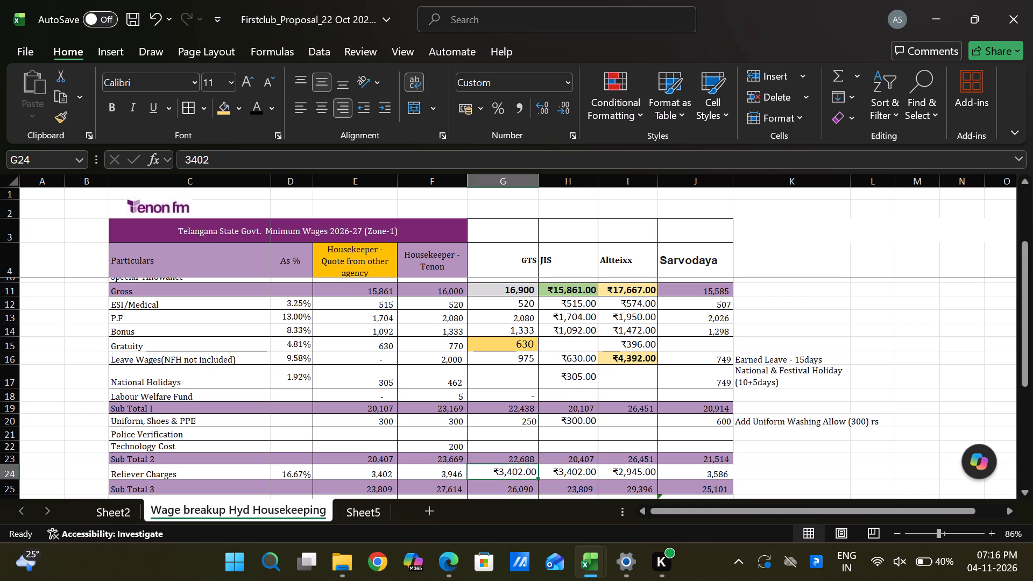
{"action": "type", "text": "3677"}
{"action": "key", "text": "Return"}
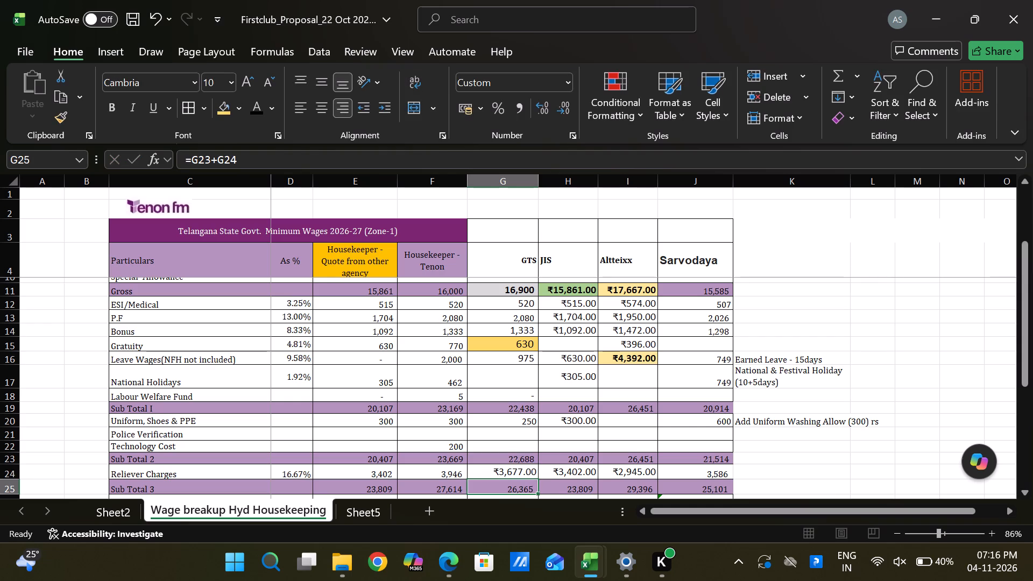
Clear the Gratuity amount from the GTS column.
{"action": "scroll", "coordinate": [513, 448], "scroll_direction": "down", "scroll_amount": 1}
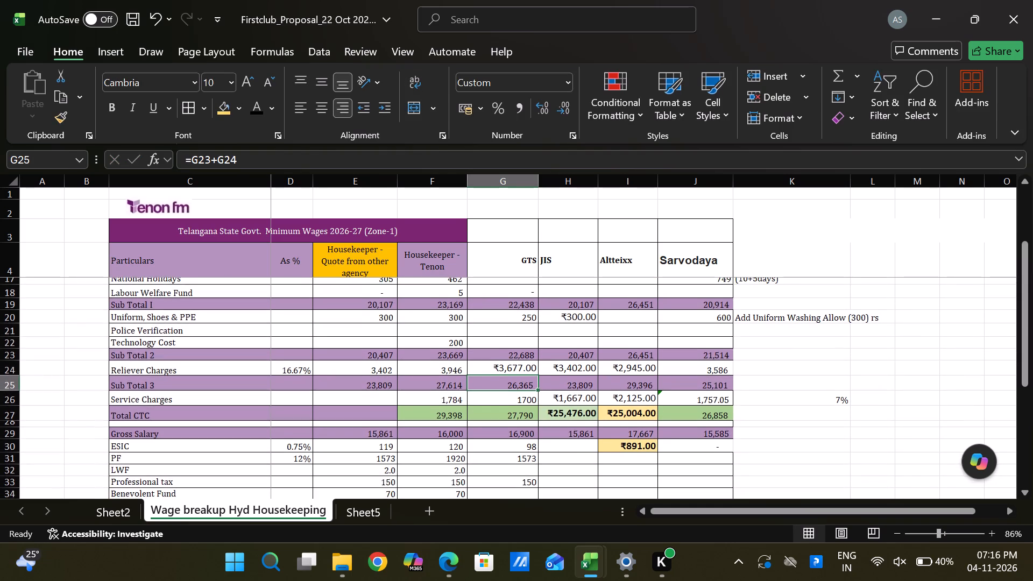
{"action": "scroll", "coordinate": [513, 448], "scroll_direction": "down", "scroll_amount": 1}
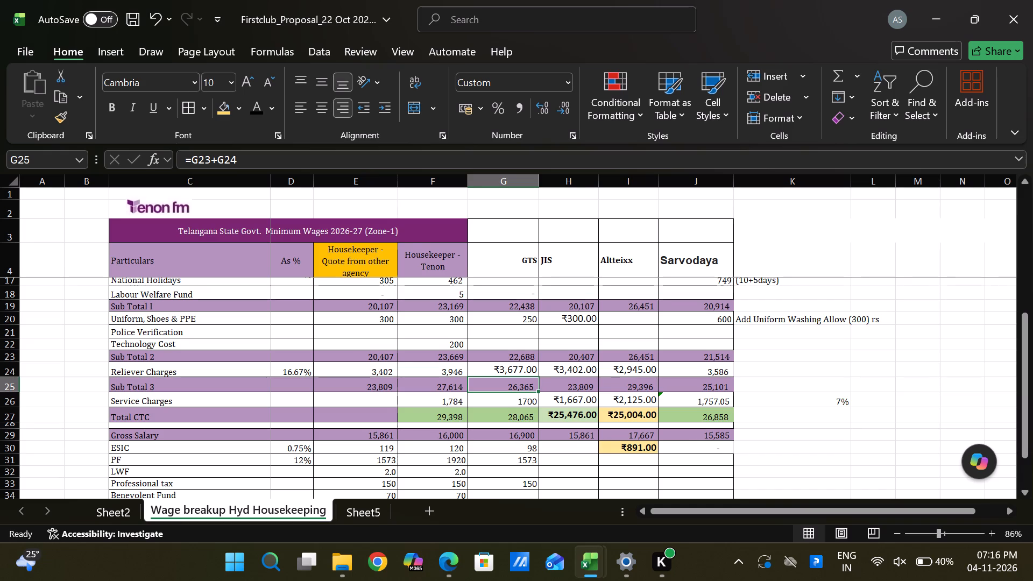
{"action": "scroll", "coordinate": [512, 432], "scroll_direction": "up", "scroll_amount": 1}
{"action": "left_click", "coordinate": [508, 292]}
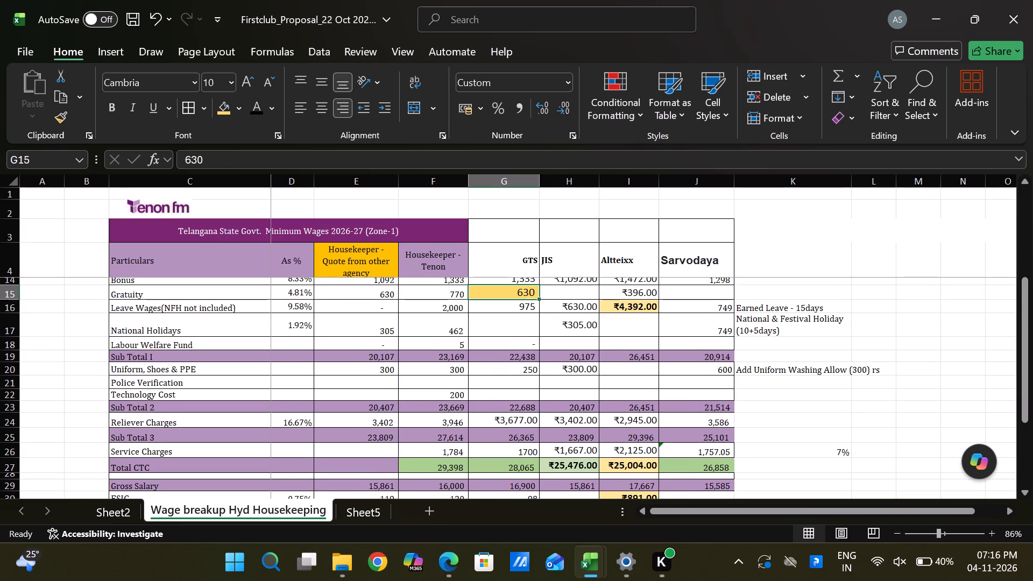
{"action": "key", "text": "BackSpace"}
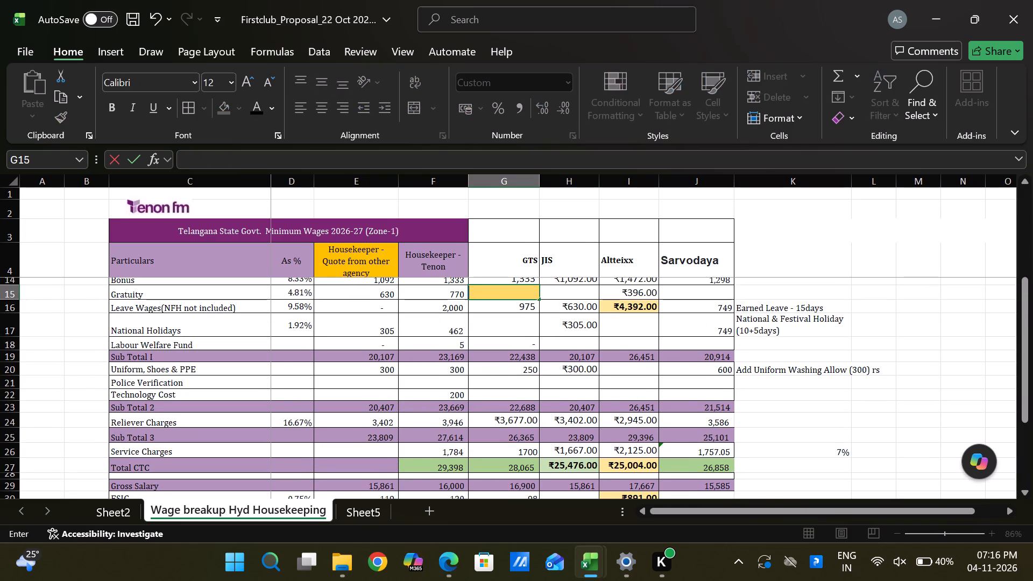
{"action": "key", "text": "Return"}
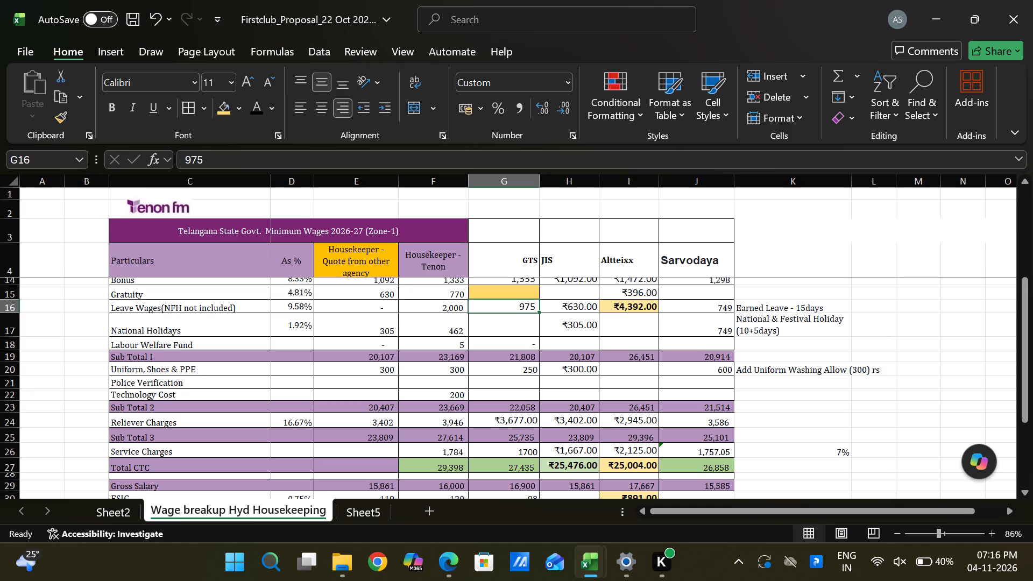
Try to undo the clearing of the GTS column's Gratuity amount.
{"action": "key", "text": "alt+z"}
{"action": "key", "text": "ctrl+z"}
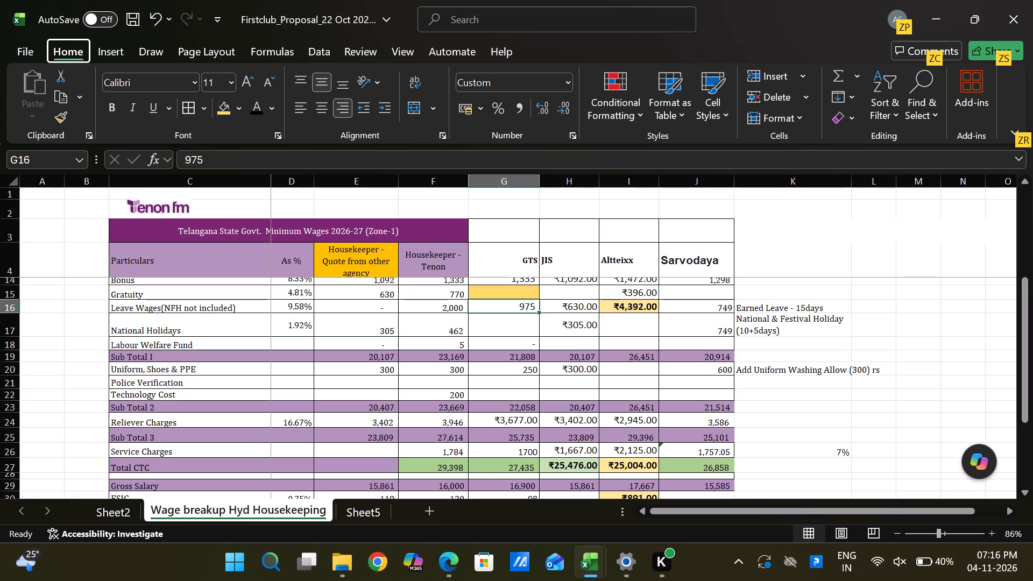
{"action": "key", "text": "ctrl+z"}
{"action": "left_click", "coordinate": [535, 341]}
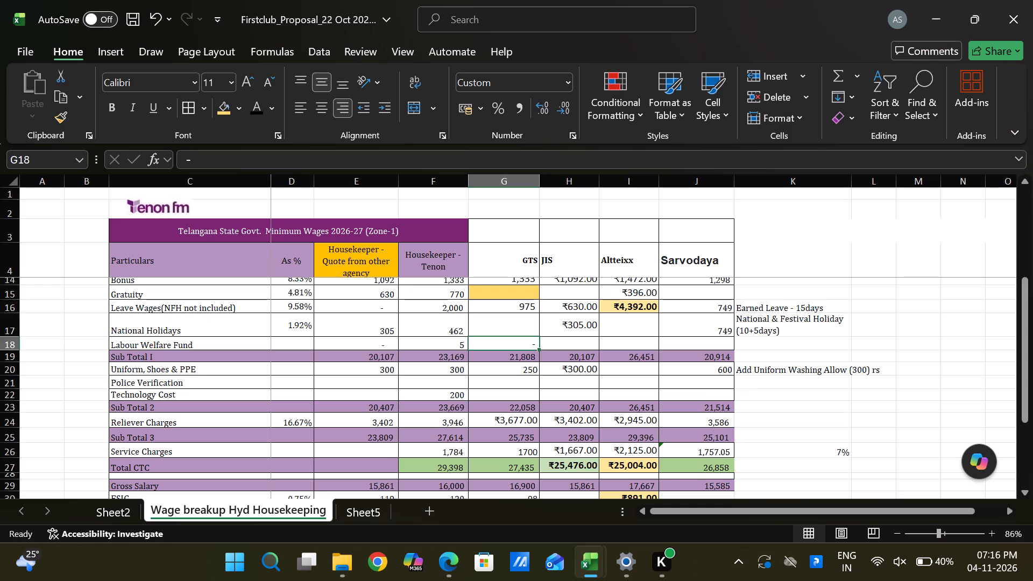
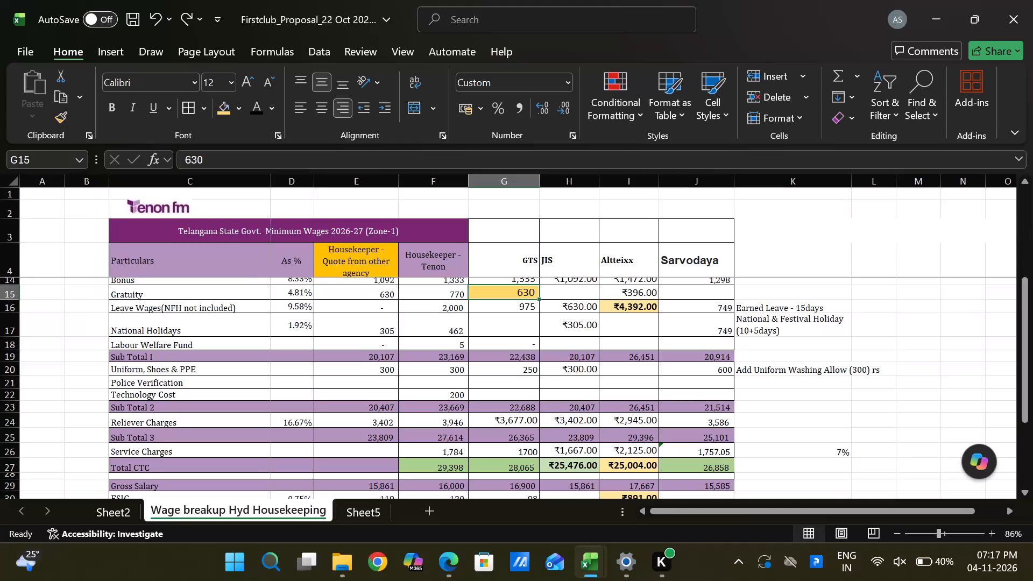
Insert a blank column between the JIS and Altteixx columns of the wage comparison.
{"action": "scroll", "coordinate": [530, 369], "scroll_direction": "down", "scroll_amount": 1}
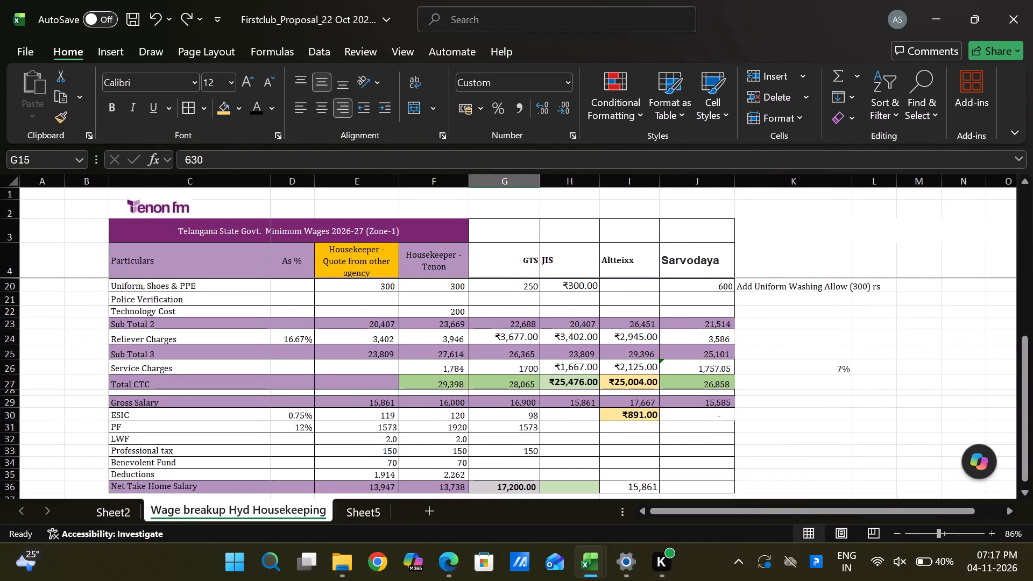
{"action": "left_click", "coordinate": [629, 175]}
{"action": "right_click", "coordinate": [629, 175], "text": "ctrl"}
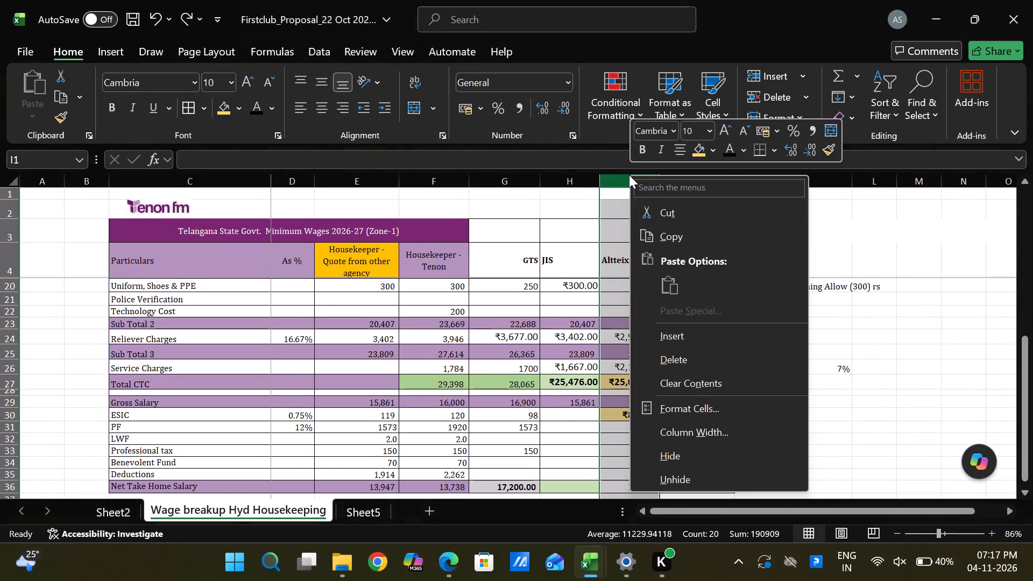
{"action": "left_click", "coordinate": [691, 337]}
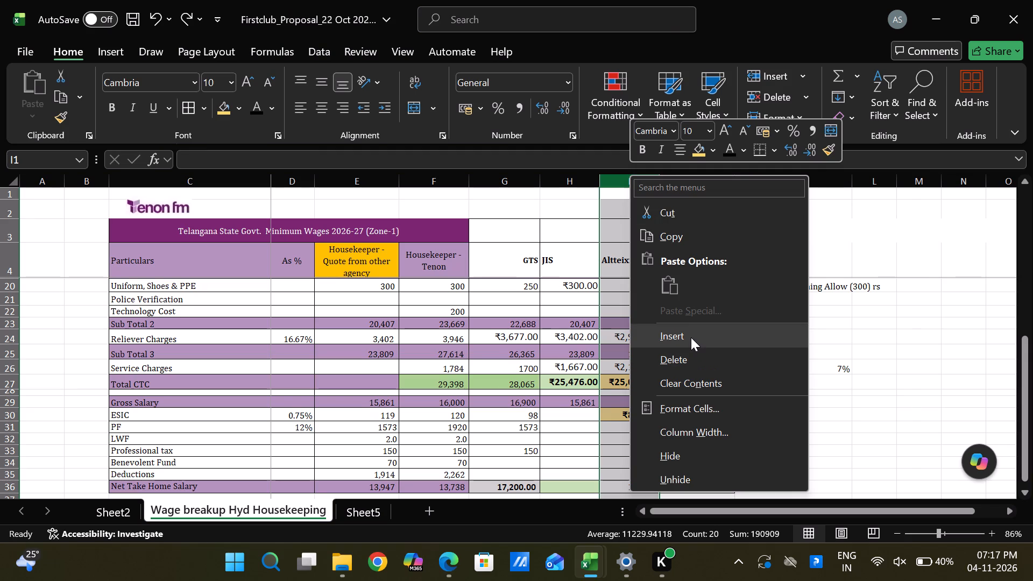
{"action": "left_click_drag", "start_coordinate": [691, 337], "coordinate": [628, 266]}
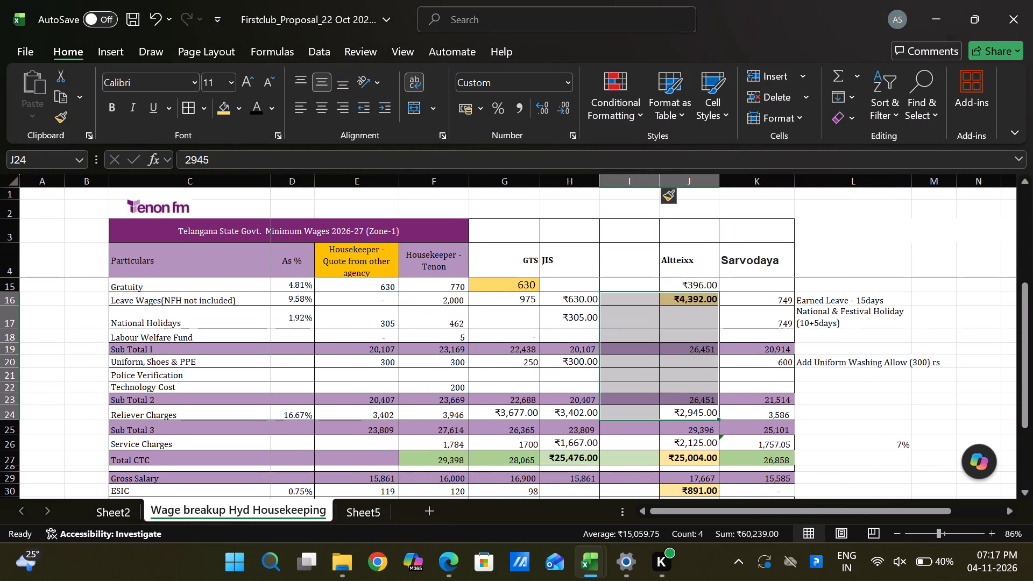
Title the new column "JIS- revised" in the header row.
{"action": "left_click", "coordinate": [628, 266]}
{"action": "type", "text": "JIS"}
{"action": "key", "text": "Return"}
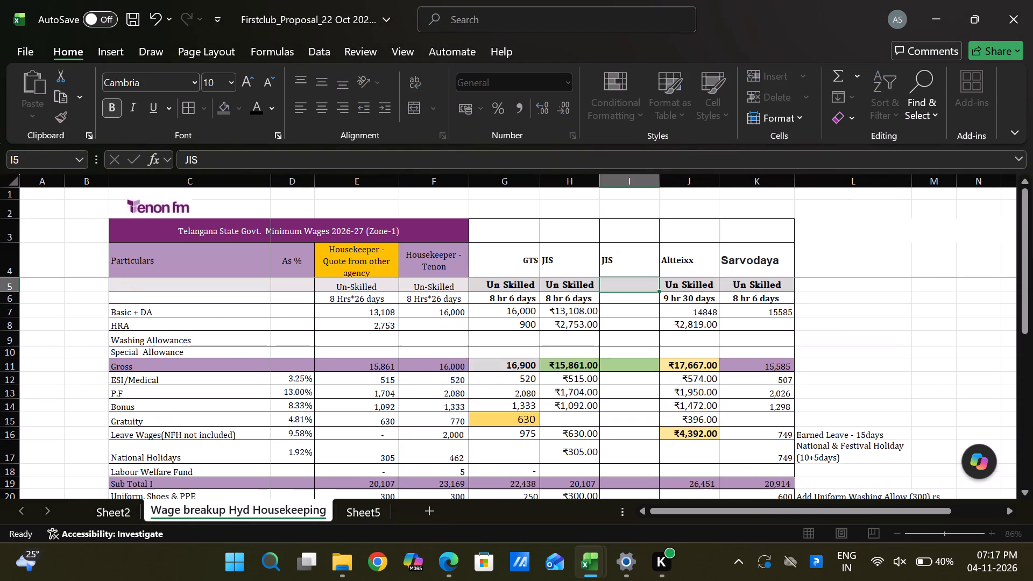
{"action": "double_click", "coordinate": [628, 266]}
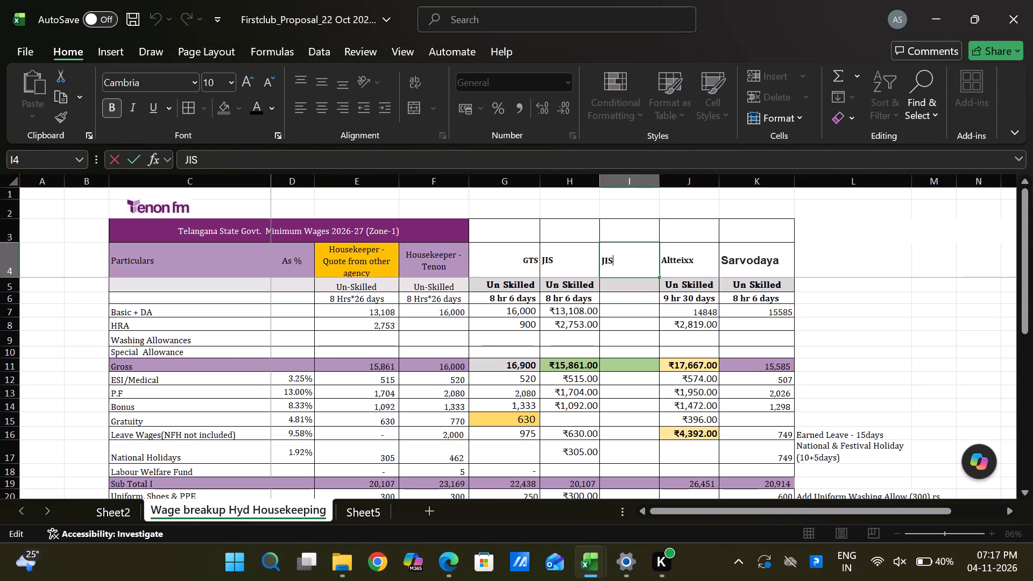
{"action": "type", "text": "revised"}
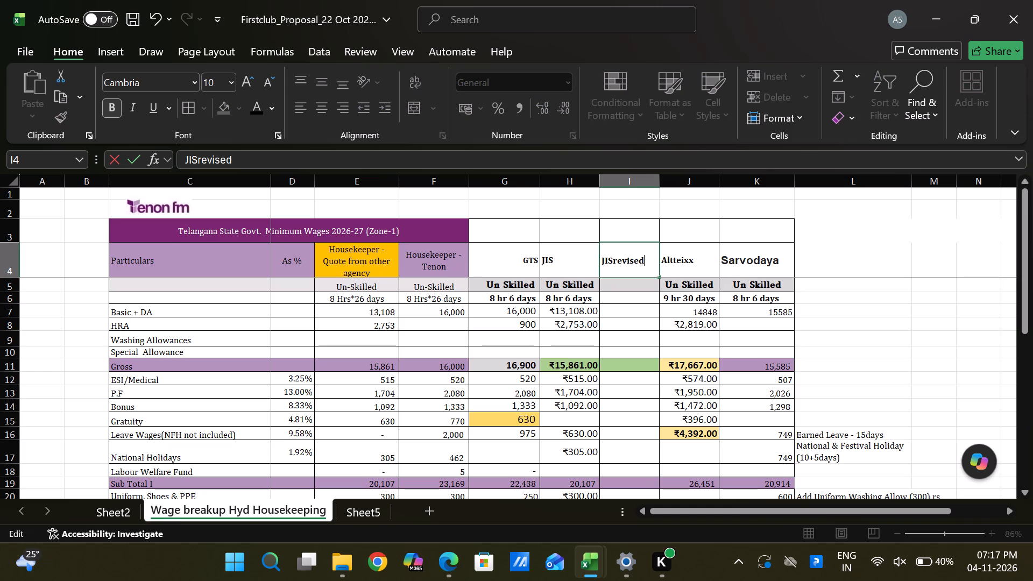
{"action": "left_click", "coordinate": [197, 158]}
{"action": "type", "text": "-"}
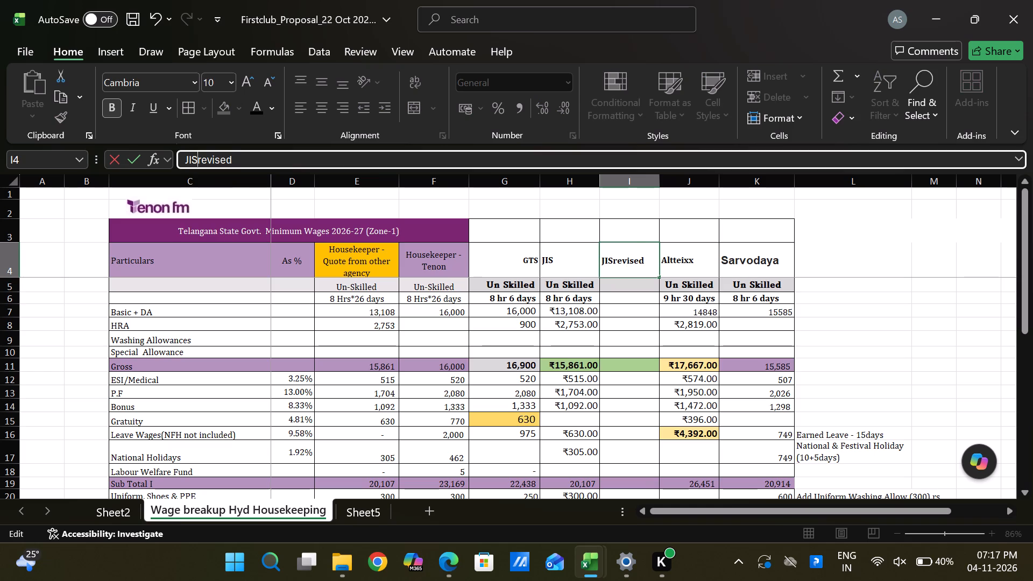
{"action": "key", "text": "space"}
{"action": "key", "text": "Return"}
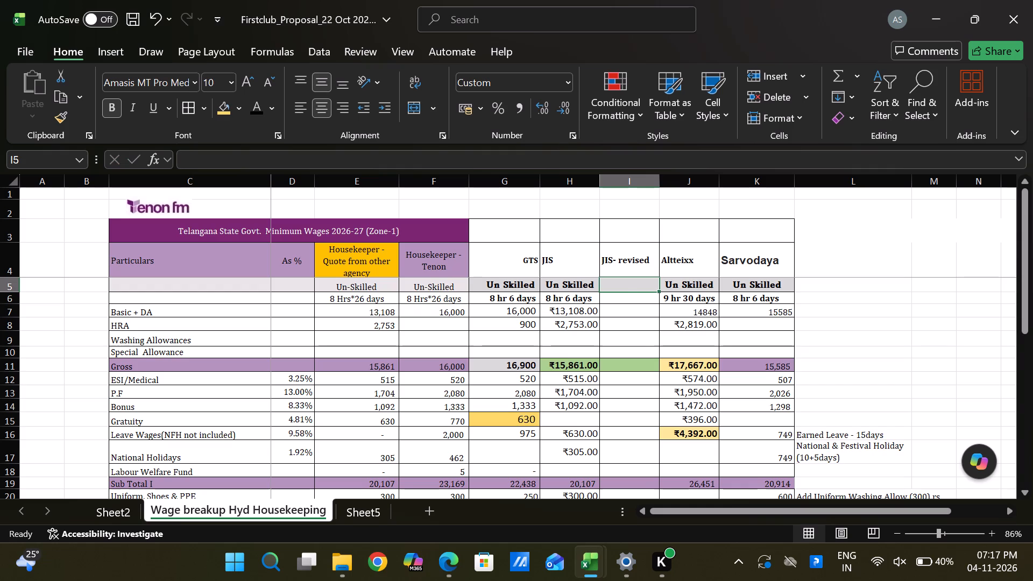
Copy the "Un Skilled" category cell from the JIS column into the JIS- revised column.
{"action": "type", "text": "un"}
{"action": "key", "text": "BackSpace"}
{"action": "key", "text": "BackSpace"}
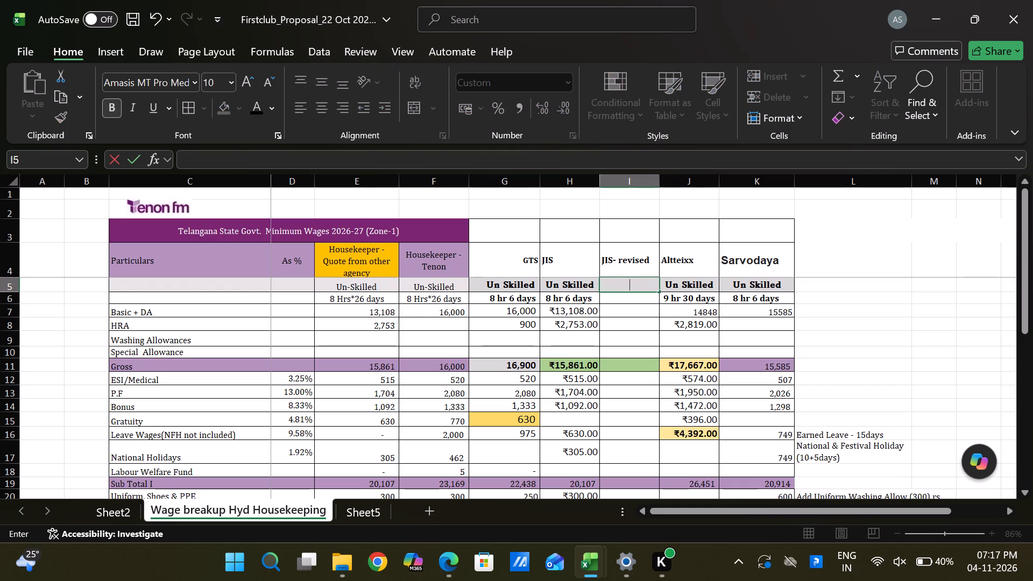
{"action": "key", "text": "Left"}
{"action": "key", "text": "ctrl+c"}
{"action": "key", "text": "Right"}
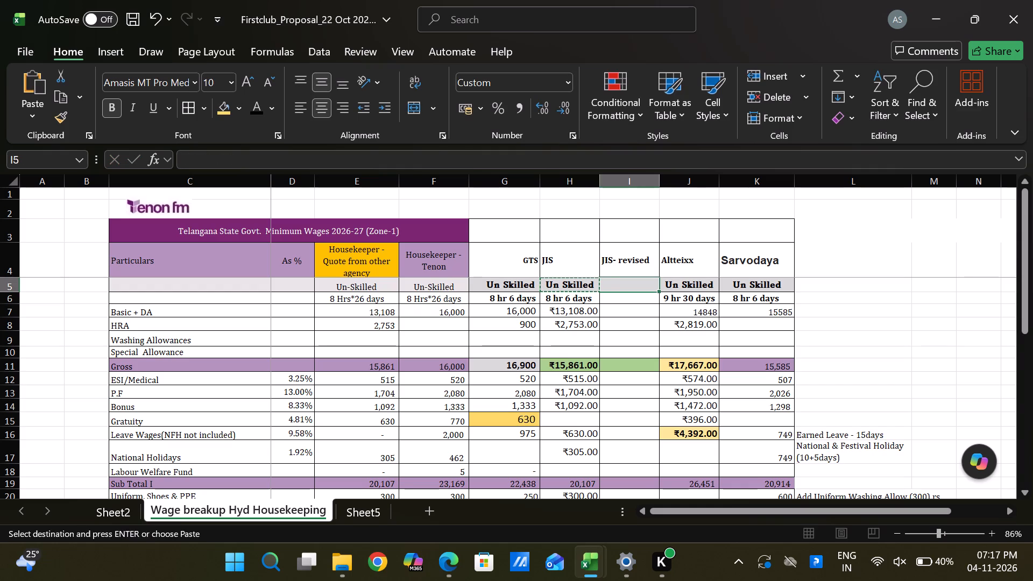
{"action": "key", "text": "ctrl+v"}
{"action": "key", "text": "Down"}
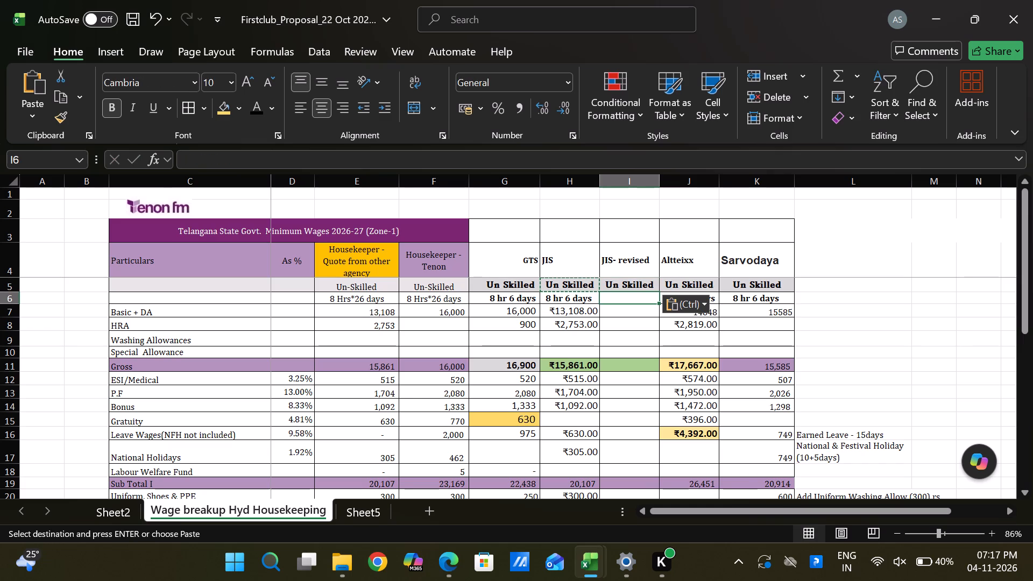
Enter 16000 for Basic + DA and 3360 for HRA in the JIS- revised column.
{"action": "key", "text": "Down"}
{"action": "key", "text": "Up"}
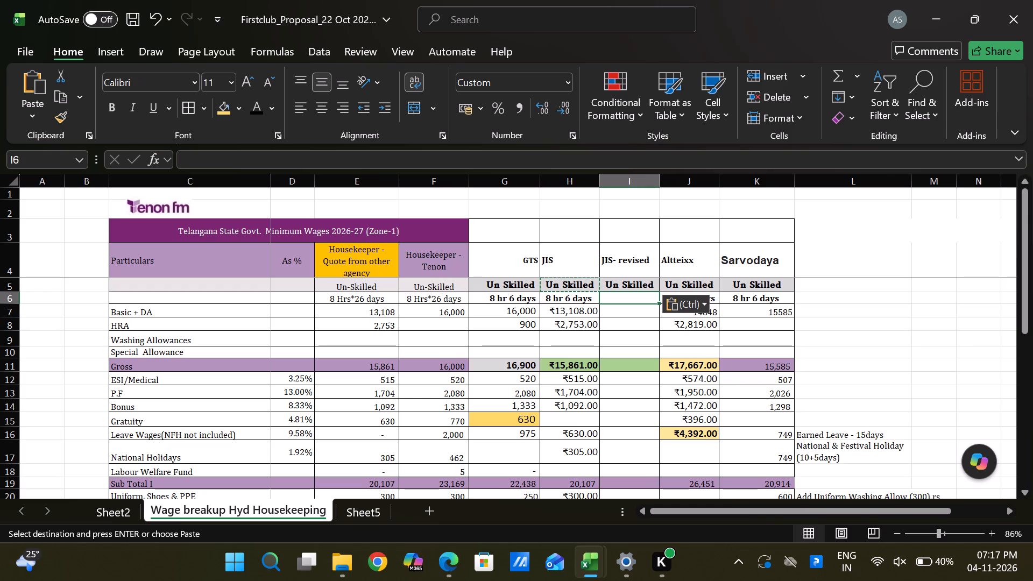
{"action": "key", "text": "Down"}
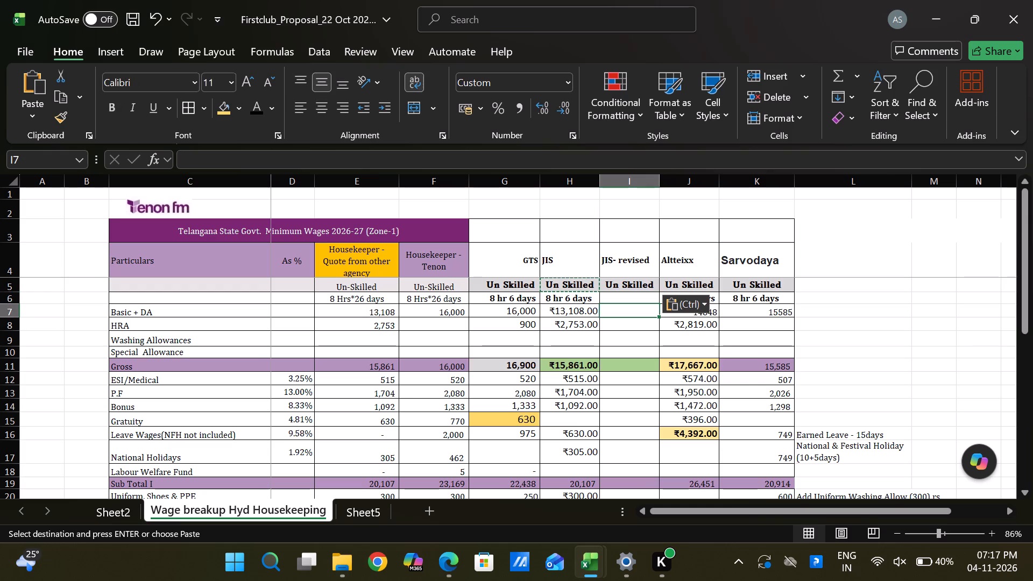
{"action": "type", "text": "16000"}
{"action": "key", "text": "Return"}
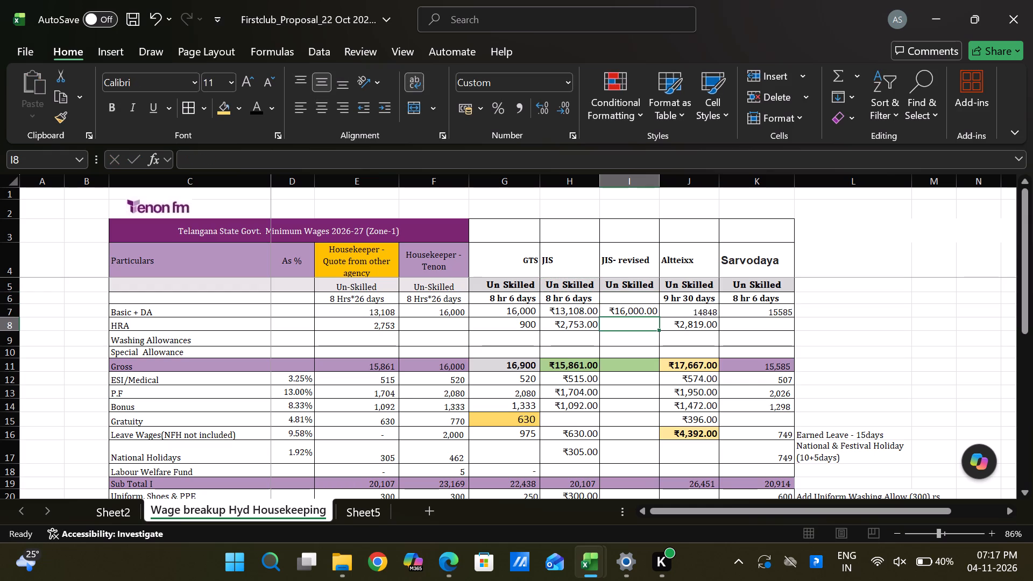
{"action": "type", "text": "33"}
{"action": "type", "text": "60"}
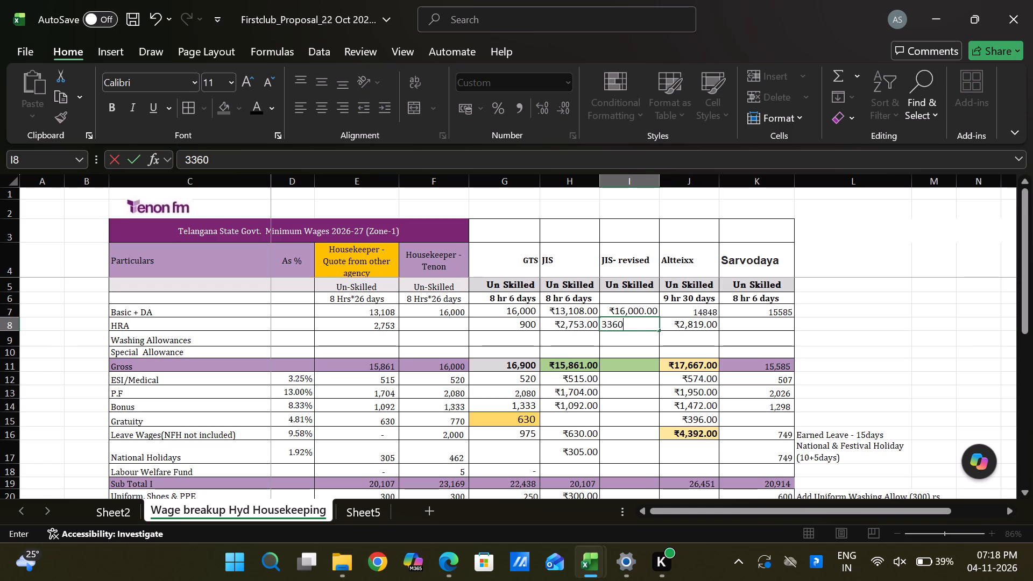
{"action": "key", "text": "Return"}
Copy the Gross sum formula from the Housekeeper - Tenon column into the JIS- revised column's Gross cell.
{"action": "key", "text": "Return"}
{"action": "key", "text": "Return"}
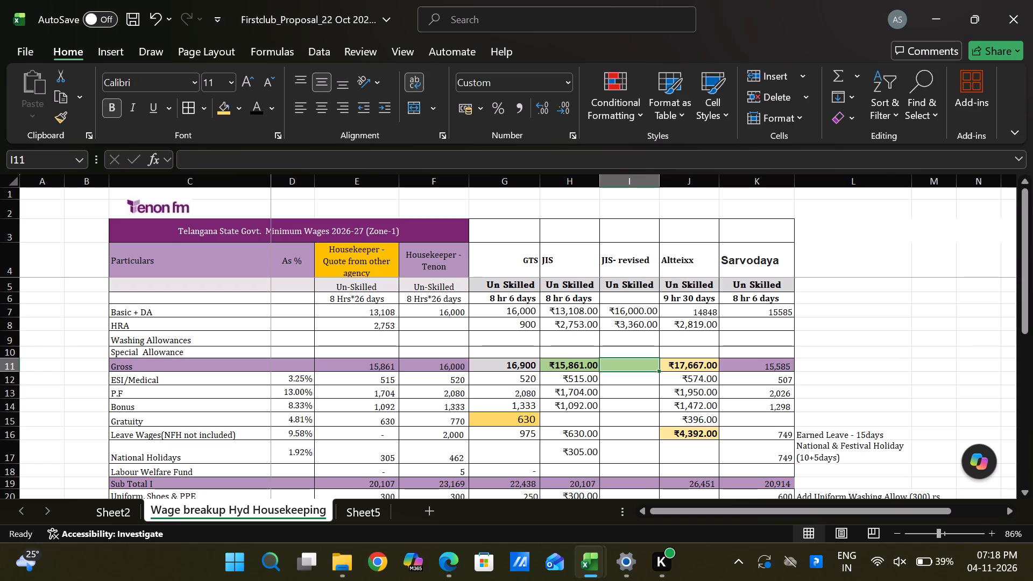
{"action": "key", "text": "Left"}
{"action": "key", "text": "Left"}
{"action": "key", "text": "Right"}
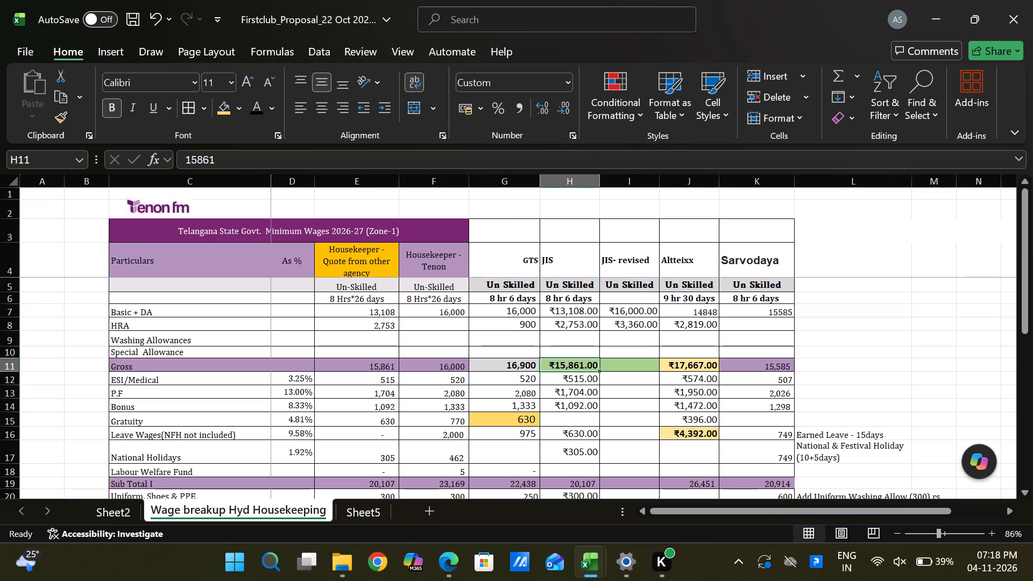
{"action": "key", "text": "Left"}
{"action": "key", "text": "Left"}
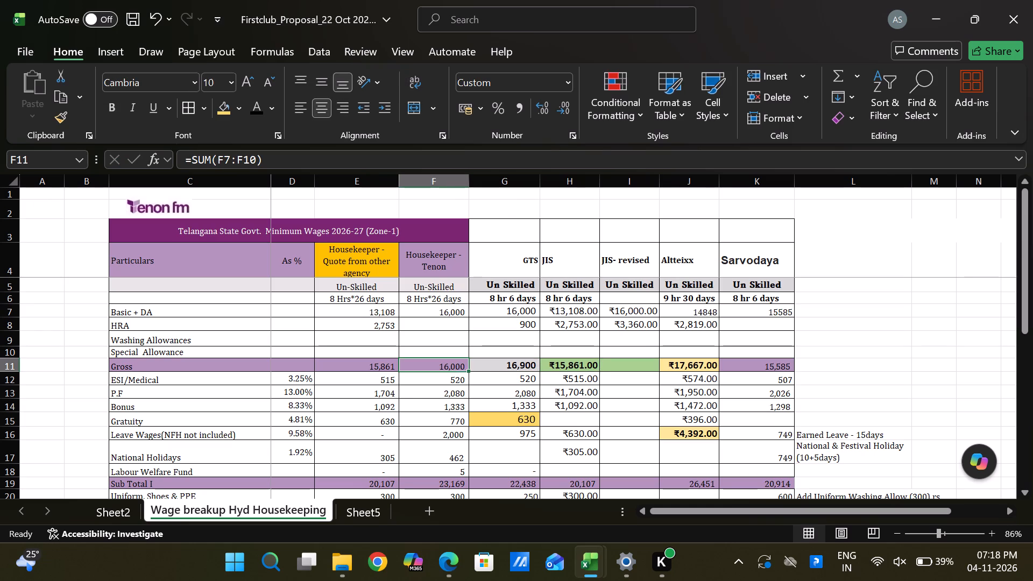
{"action": "key", "text": "ctrl+c"}
{"action": "key", "text": "Right"}
{"action": "key", "text": "Right"}
{"action": "key", "text": "Right"}
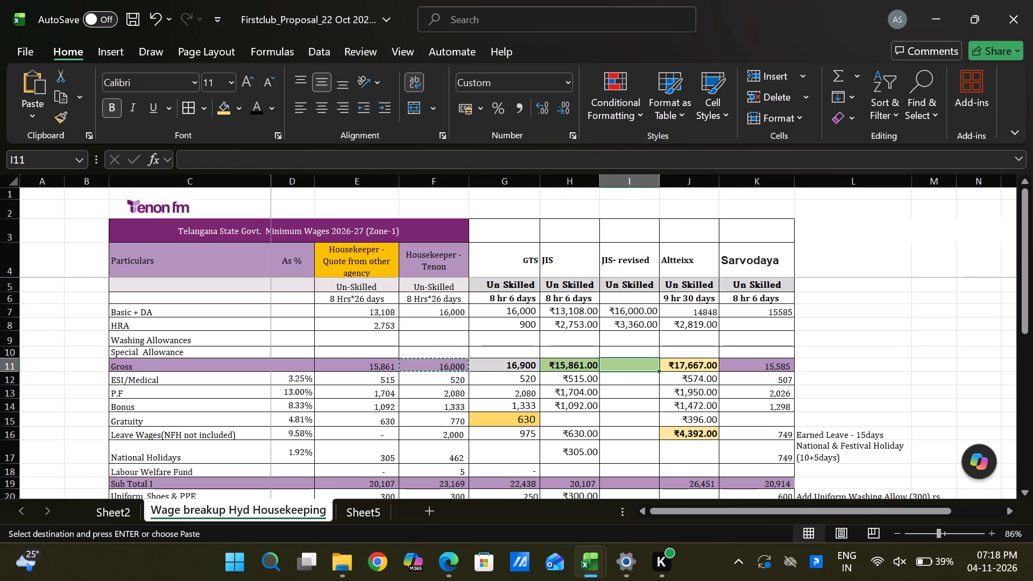
{"action": "key", "text": "ctrl+v"}
{"action": "key", "text": "Down"}
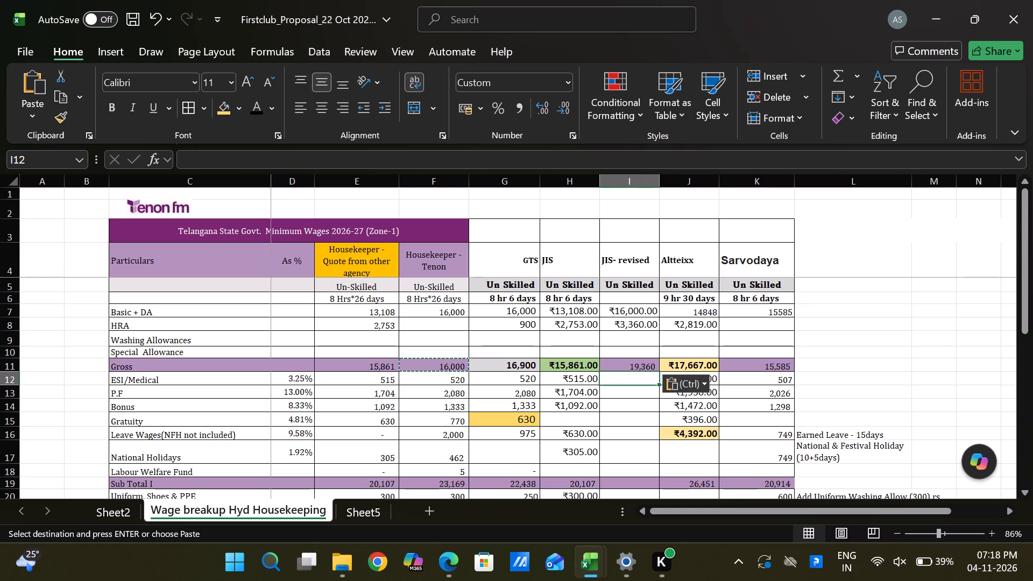
Copy the P.F formula from the Housekeeper - Tenon column into the JIS- revised column's P.F cell.
{"action": "key", "text": "Down"}
{"action": "key", "text": "Down"}
{"action": "key", "text": "Left"}
{"action": "key", "text": "Left"}
{"action": "key", "text": "Left"}
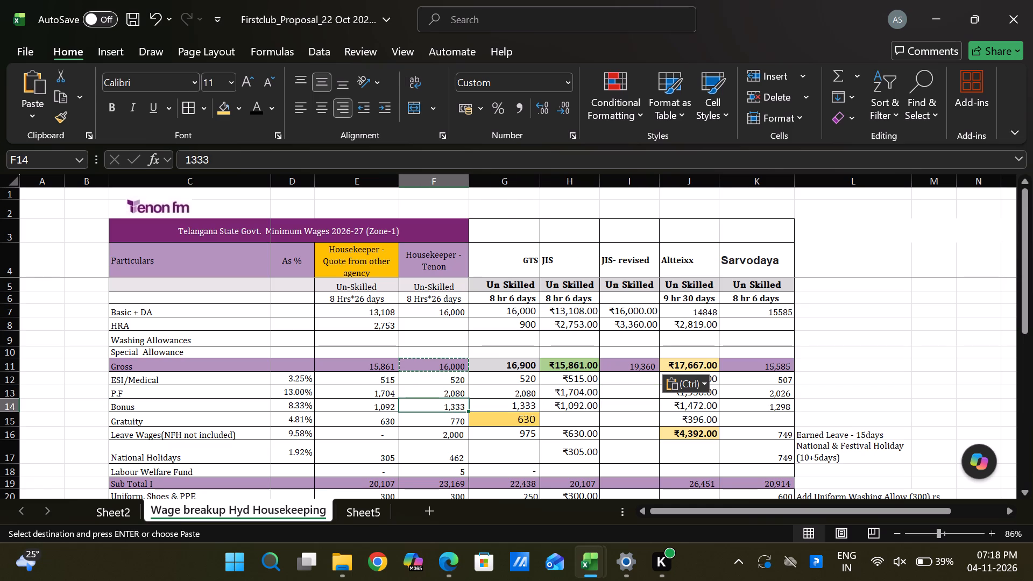
{"action": "key", "text": "Left"}
{"action": "key", "text": "Left"}
{"action": "key", "text": "Up"}
{"action": "key", "text": "Right"}
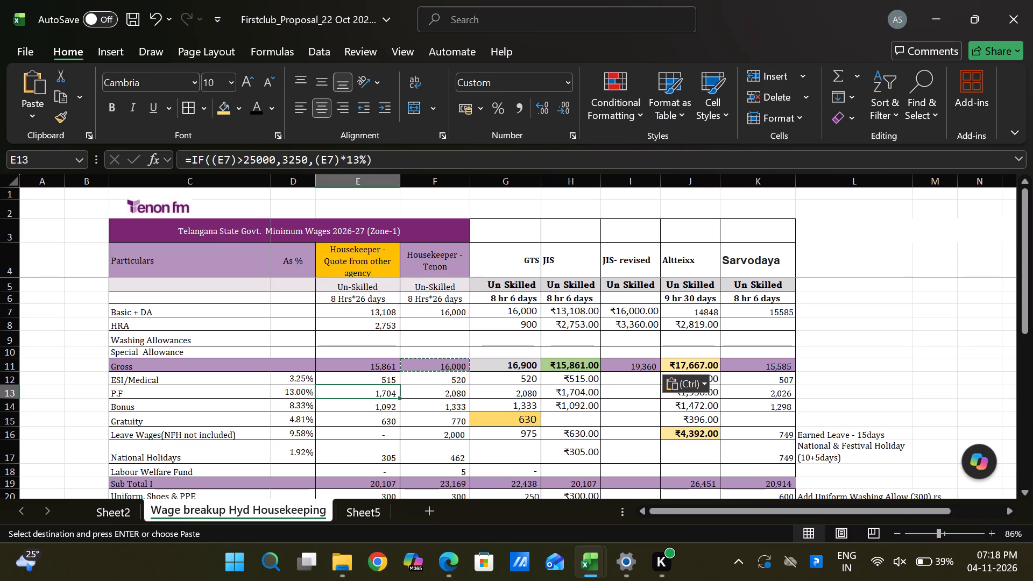
{"action": "key", "text": "Right"}
{"action": "key", "text": "ctrl+c"}
{"action": "key", "text": "Right"}
{"action": "key", "text": "Right"}
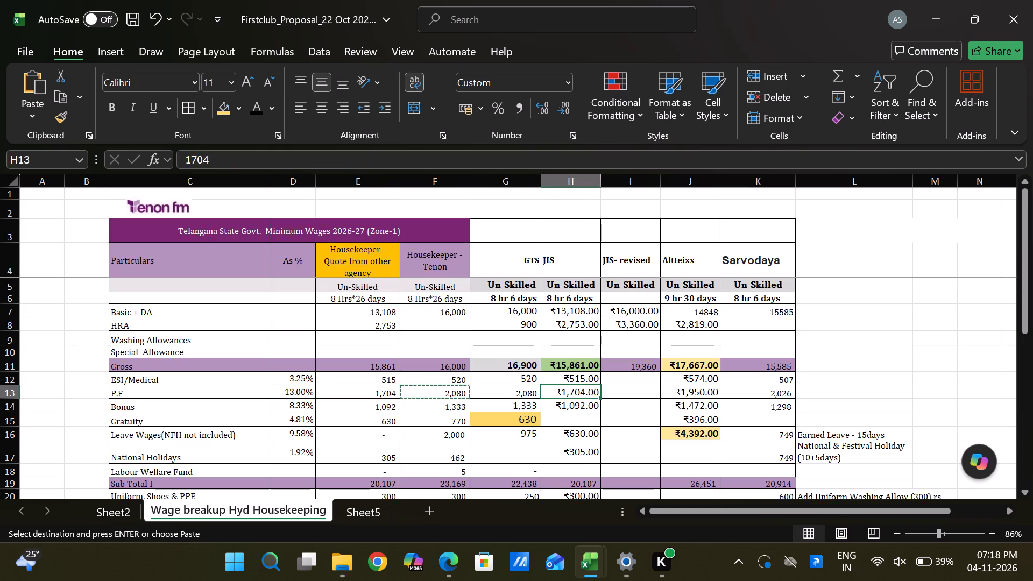
{"action": "key", "text": "Right"}
{"action": "key", "text": "ctrl+v"}
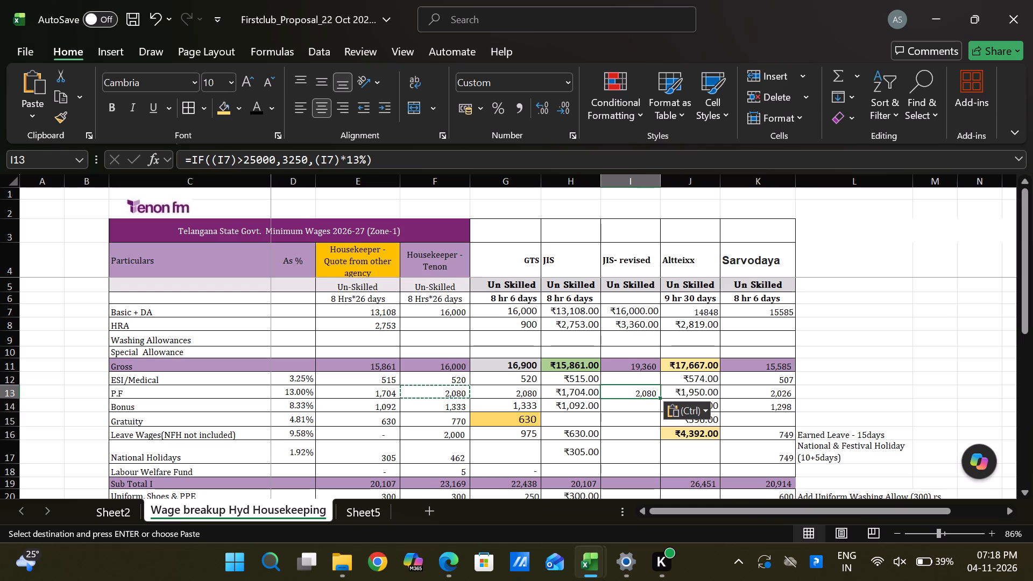
Set the JIS- revised column's Bonus to 1333.
{"action": "left_click", "coordinate": [625, 407]}
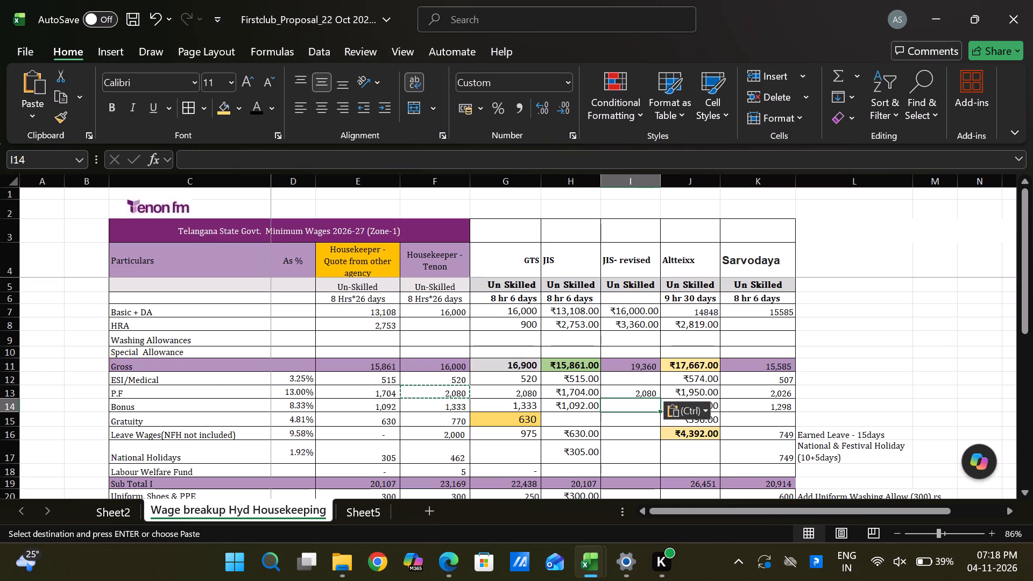
{"action": "type", "text": "1333"}
{"action": "key", "text": "Return"}
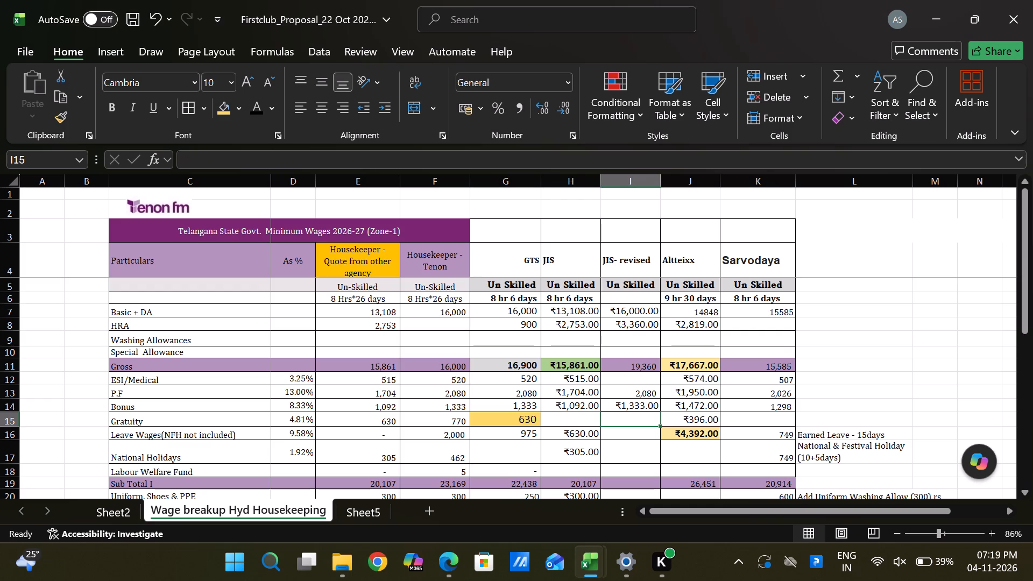
Set the JIS- revised column's ESI/Medical to 629.
{"action": "key", "text": "Down"}
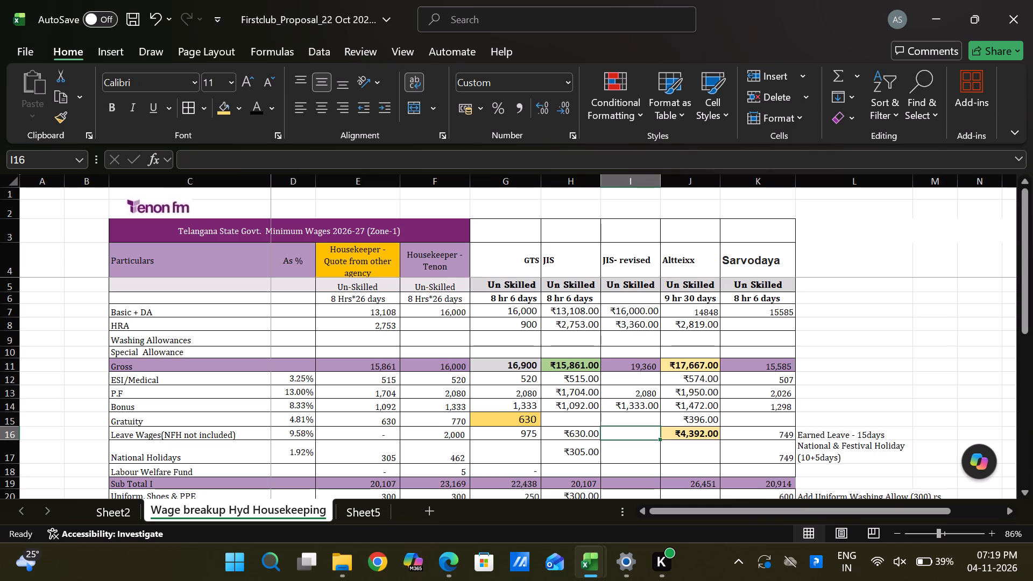
{"action": "key", "text": "Down"}
{"action": "key", "text": "Down"}
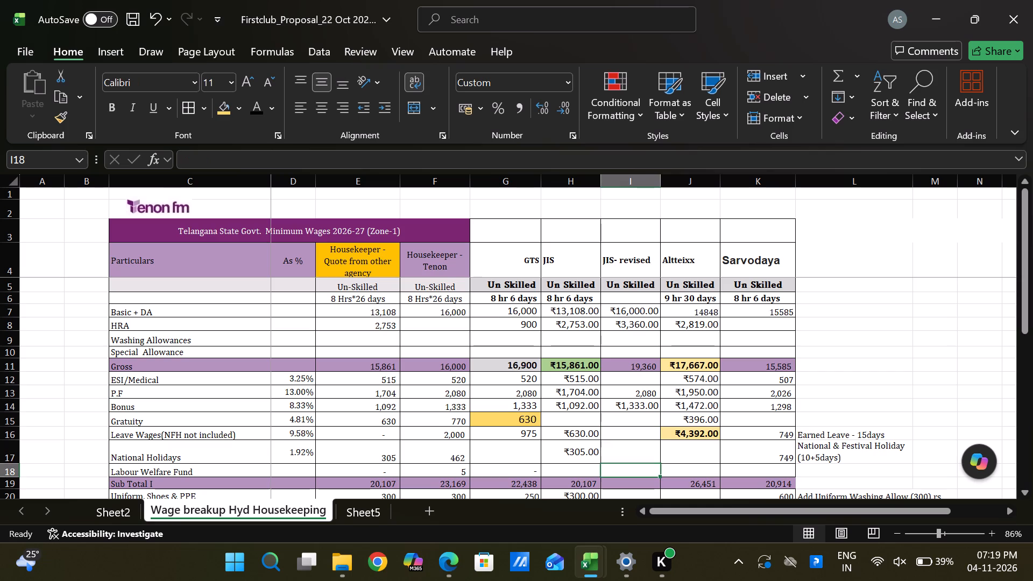
{"action": "key", "text": "Up"}
{"action": "key", "text": "Up"}
{"action": "key", "text": "Up"}
{"action": "key", "text": "Up"}
{"action": "key", "text": "Up"}
{"action": "key", "text": "Up"}
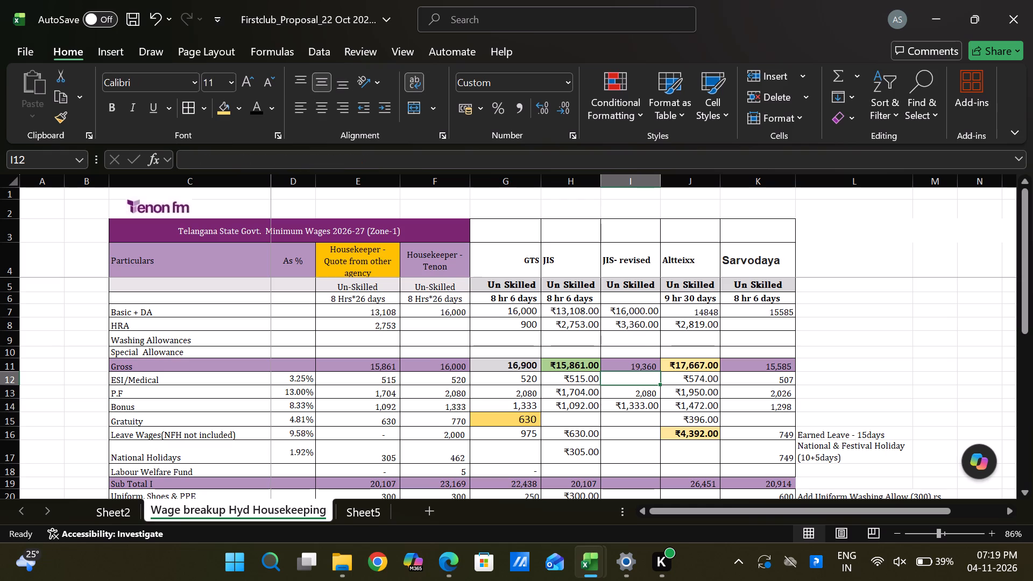
{"action": "key", "text": "6"}
{"action": "type", "text": "29"}
{"action": "key", "text": "Return"}
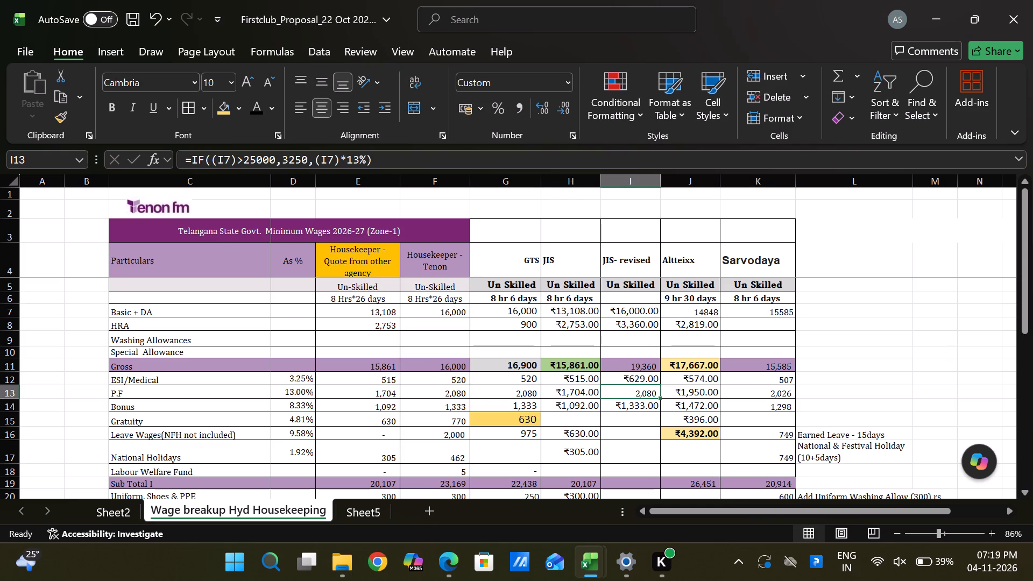
Set the JIS- revised column's Leave Wages to 770.
{"action": "key", "text": "Down"}
{"action": "key", "text": "Down"}
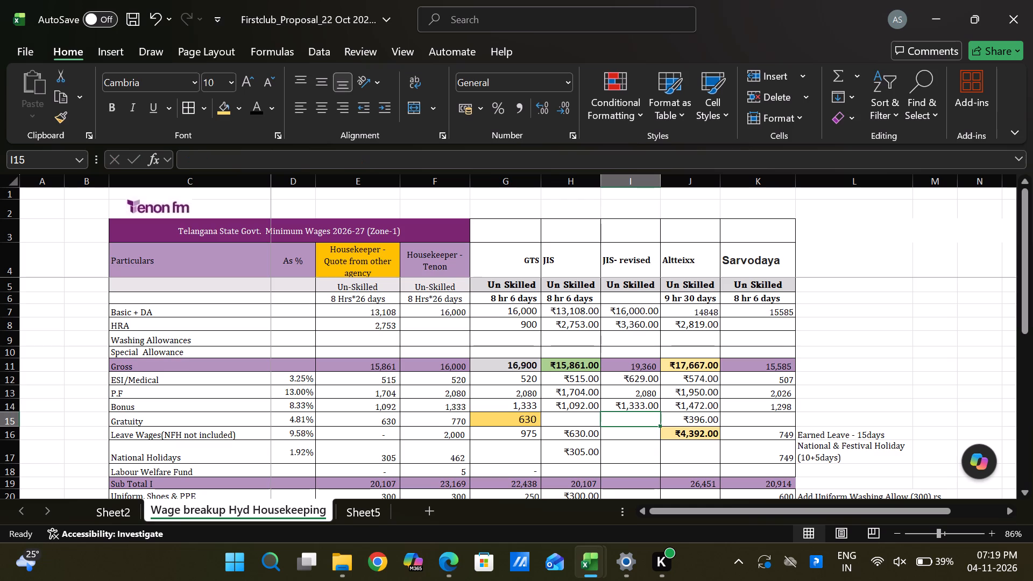
{"action": "key", "text": "Down"}
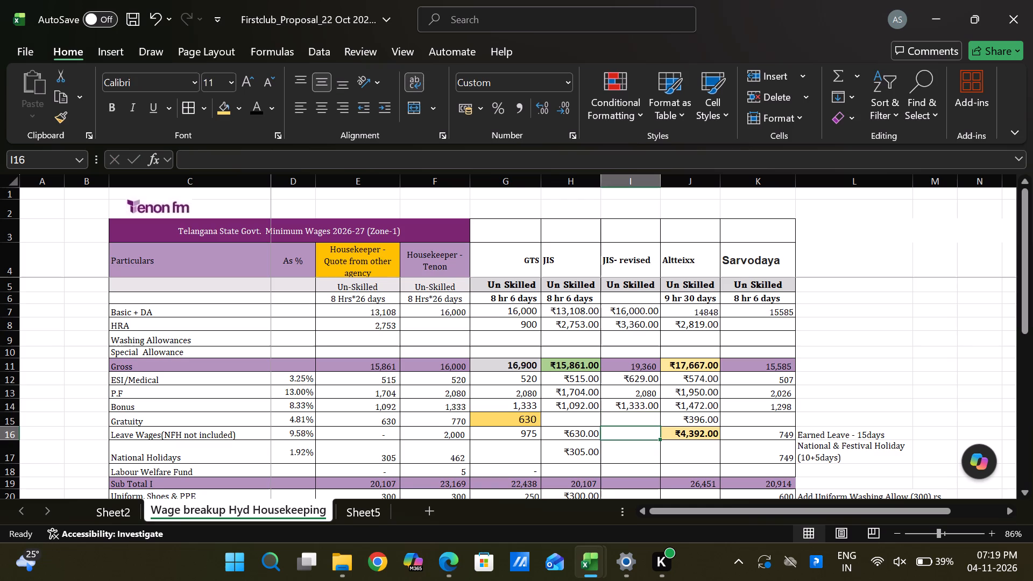
{"action": "type", "text": "770"}
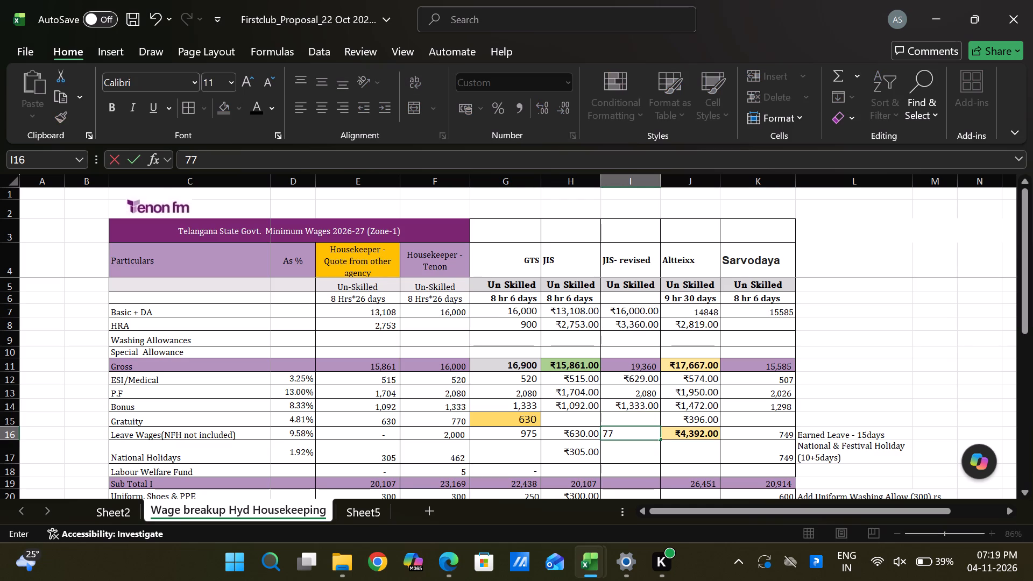
{"action": "key", "text": "Return"}
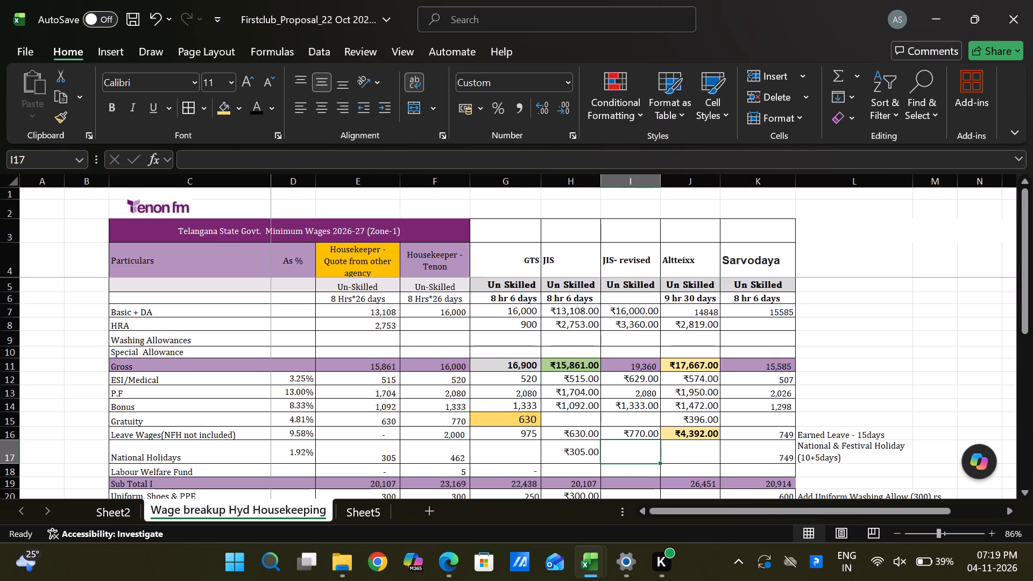
Set the JIS- revised column's National Holidays to 372.
{"action": "type", "text": "372"}
{"action": "key", "text": "Return"}
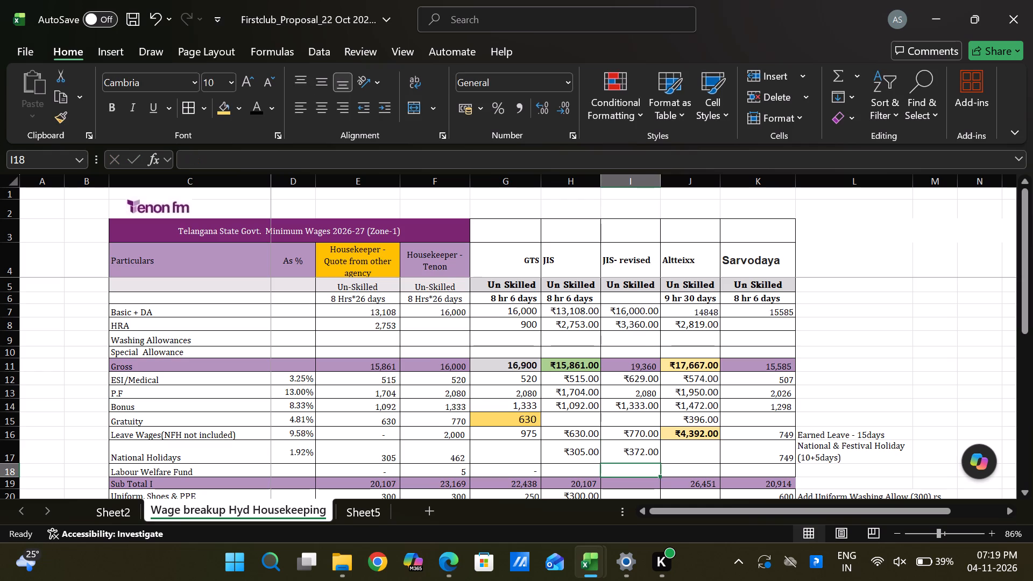
Copy the Sub Total I formula from the Housekeeper - Tenon column into the JIS- revised column's Sub Total I cell.
{"action": "key", "text": "Down"}
{"action": "key", "text": "Left"}
{"action": "key", "text": "Left"}
{"action": "key", "text": "Left"}
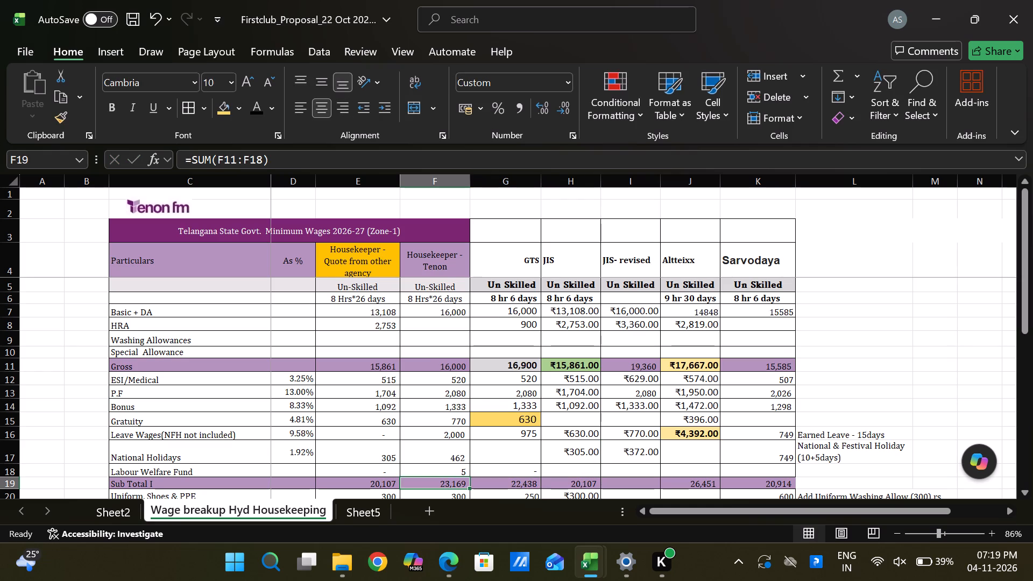
{"action": "key", "text": "ctrl+c"}
{"action": "key", "text": "Right"}
{"action": "key", "text": "Right"}
{"action": "key", "text": "Right"}
{"action": "key", "text": "ctrl+v"}
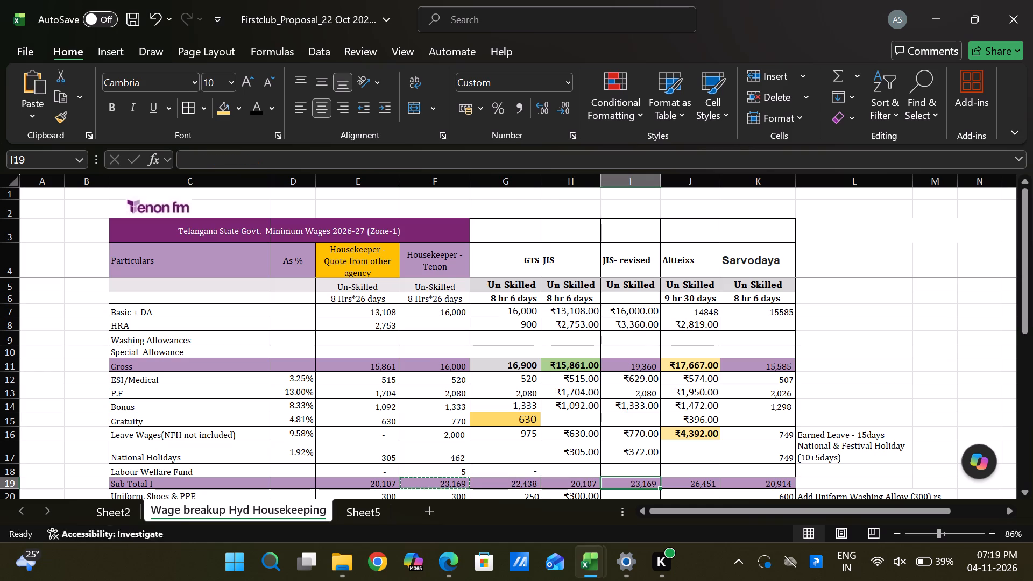
Set the JIS- revised column's Uniform, Shoes & PPE to 300.
{"action": "scroll", "coordinate": [634, 436], "scroll_direction": "down", "scroll_amount": 2}
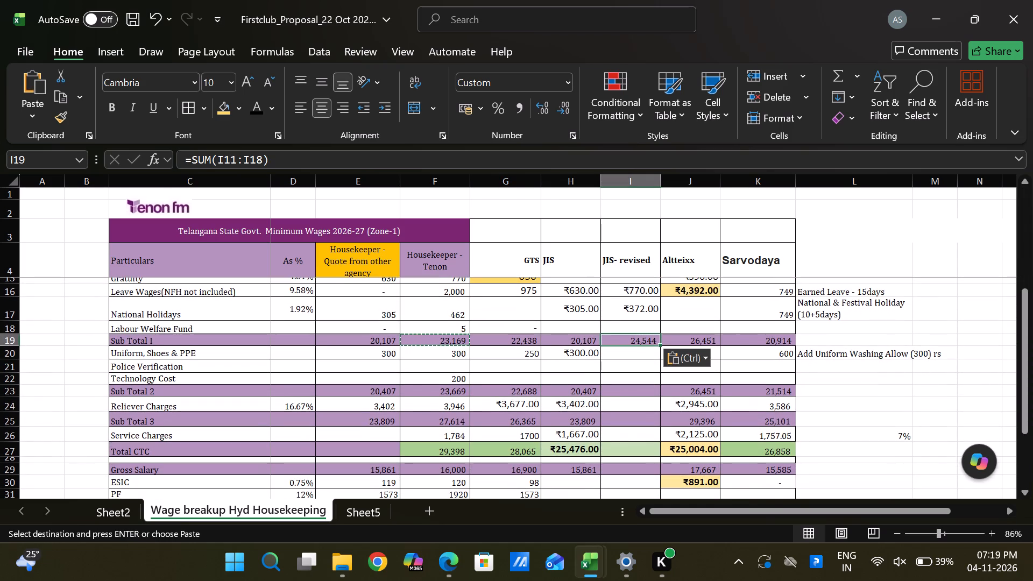
{"action": "left_click", "coordinate": [639, 355]}
{"action": "type", "text": "300"}
{"action": "key", "text": "Return"}
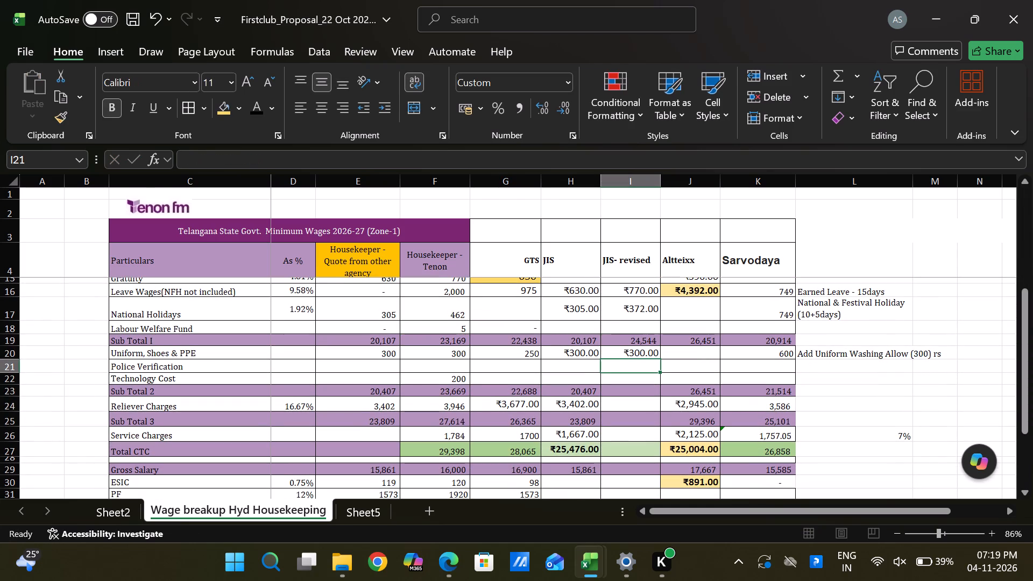
Copy the Sub Total 2 formula from the Housekeeper - Tenon column into the JIS- revised column's Sub Total 2 cell.
{"action": "key", "text": "Down"}
{"action": "key", "text": "Down"}
{"action": "key", "text": "Left"}
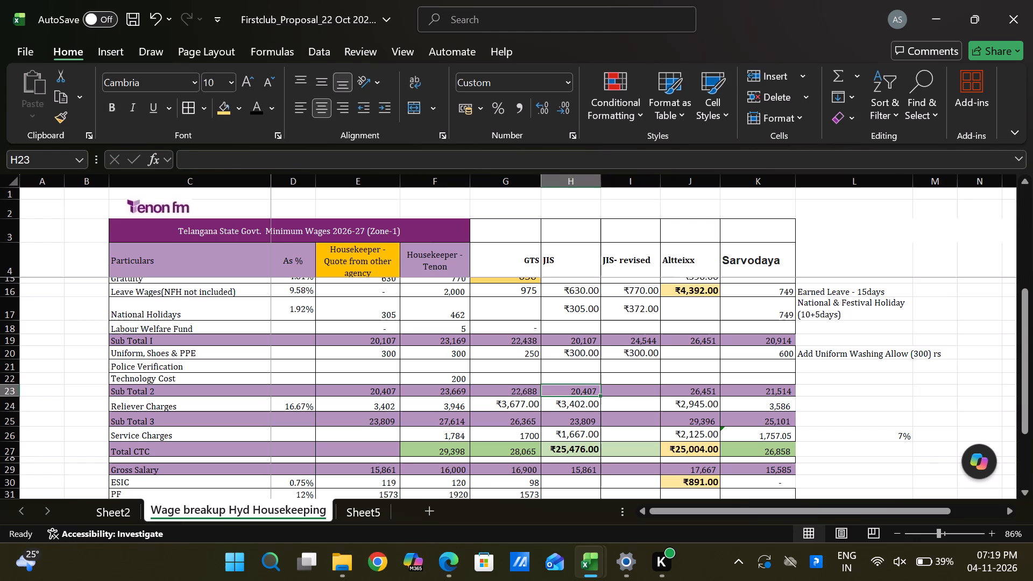
{"action": "key", "text": "Left"}
{"action": "key", "text": "Left"}
{"action": "key", "text": "Left"}
{"action": "key", "text": "Right"}
{"action": "key", "text": "ctrl+c"}
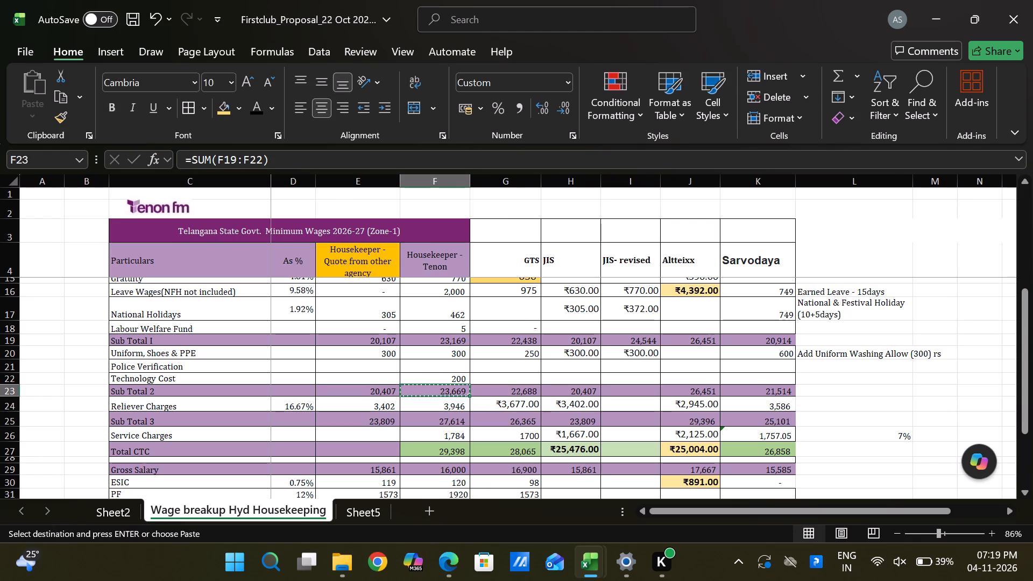
{"action": "key", "text": "Right"}
{"action": "key", "text": "Right"}
{"action": "key", "text": "Right"}
{"action": "key", "text": "ctrl+v"}
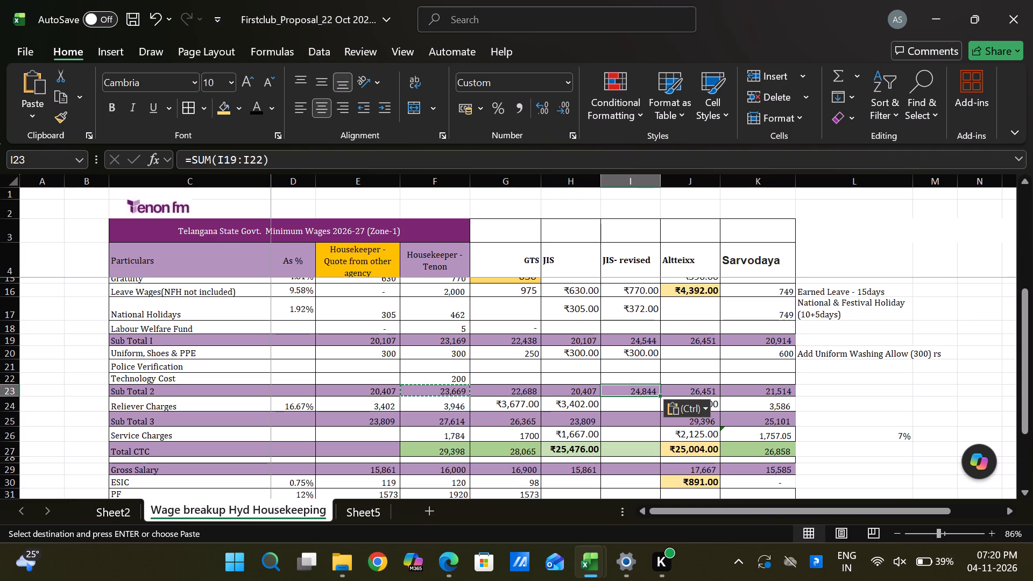
Set the JIS- revised column's Reliever Charges to 4141.
{"action": "key", "text": "Down"}
{"action": "type", "text": "41"}
{"action": "type", "text": "41"}
{"action": "key", "text": "Return"}
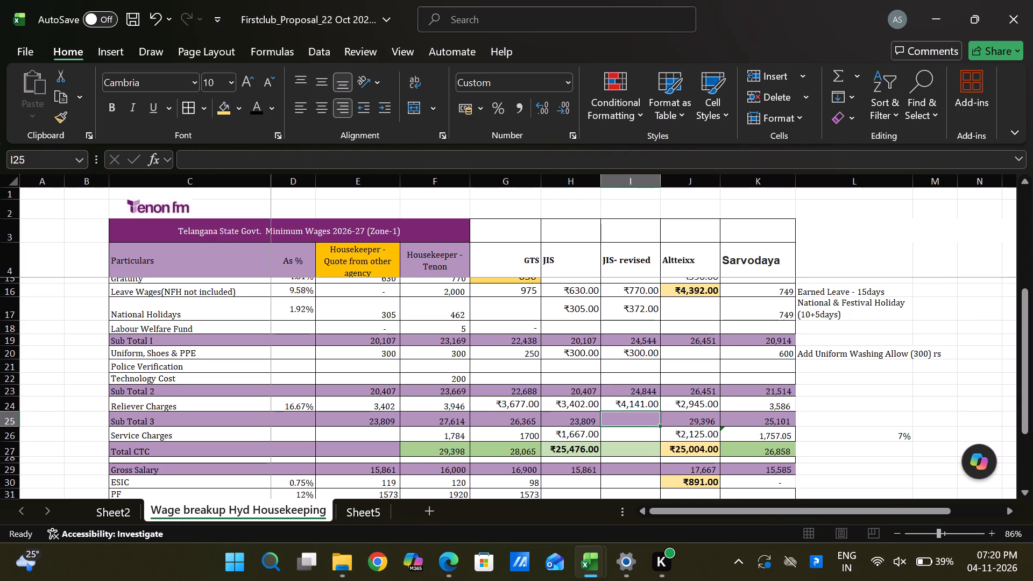
Copy the Sub Total 3 formula from the Housekeeper - Tenon column into the JIS- revised column's Sub Total 3 cell.
{"action": "key", "text": "Left"}
{"action": "key", "text": "Left"}
{"action": "key", "text": "Left"}
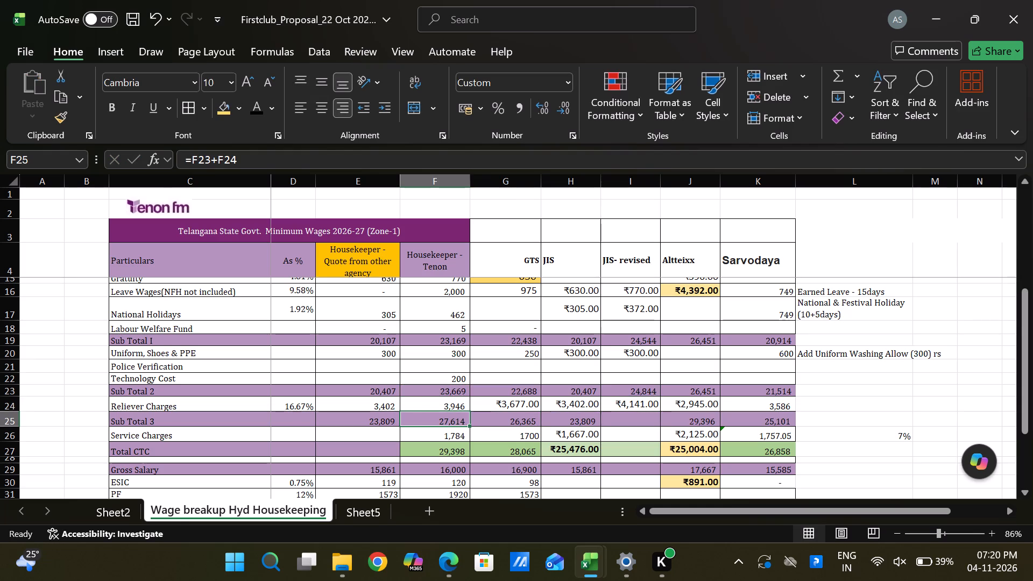
{"action": "key", "text": "ctrl+c"}
{"action": "key", "text": "Right"}
{"action": "key", "text": "Right"}
{"action": "key", "text": "Right"}
{"action": "key", "text": "ctrl+v"}
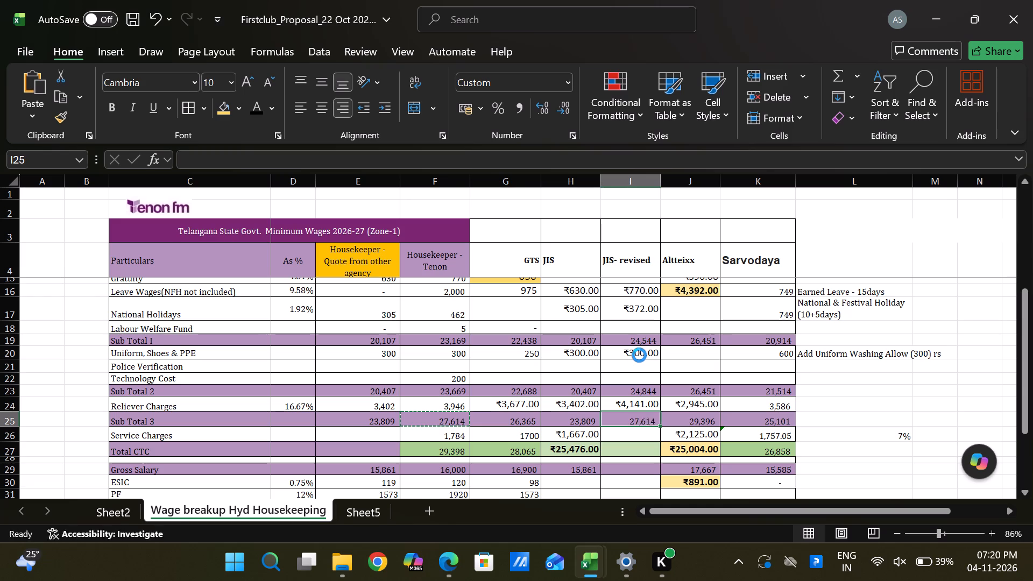
Copy the Total CTC formula from the Housekeeper - Tenon column into the JIS- revised column's Total CTC cell.
{"action": "key", "text": "Down"}
{"action": "key", "text": "Down"}
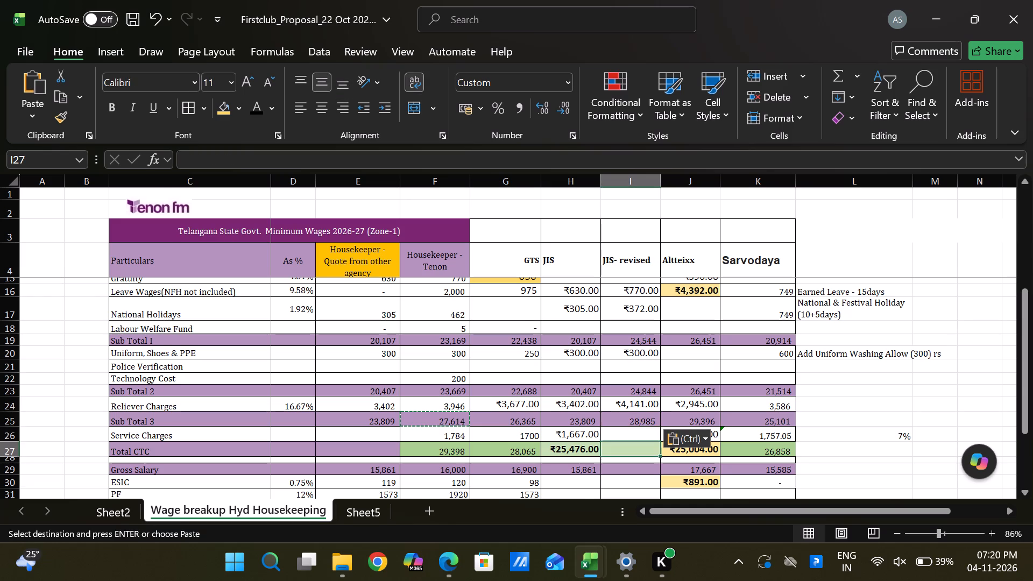
{"action": "key", "text": "Left"}
{"action": "key", "text": "Left"}
{"action": "key", "text": "Left"}
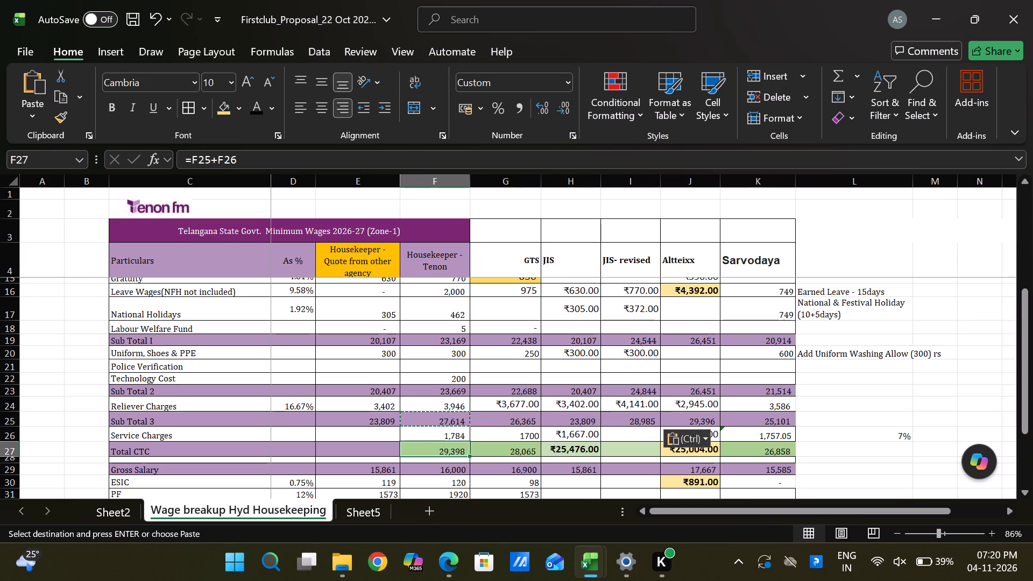
{"action": "key", "text": "ctrl+c"}
{"action": "key", "text": "Right"}
{"action": "key", "text": "Right"}
{"action": "key", "text": "Right"}
{"action": "key", "text": "ctrl+v"}
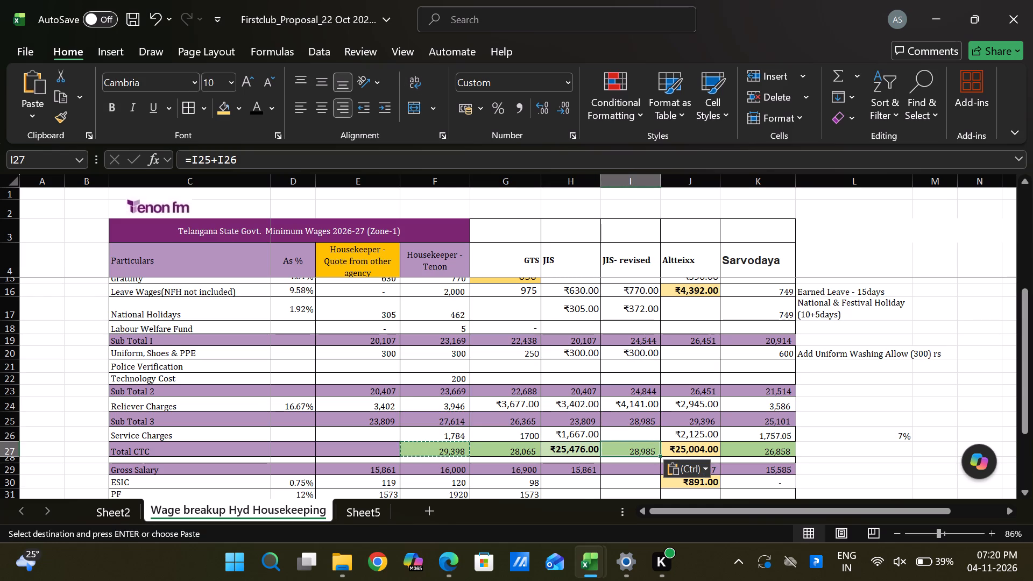
Set the JIS- revised column's Service Charges to 2029.
{"action": "key", "text": "Up"}
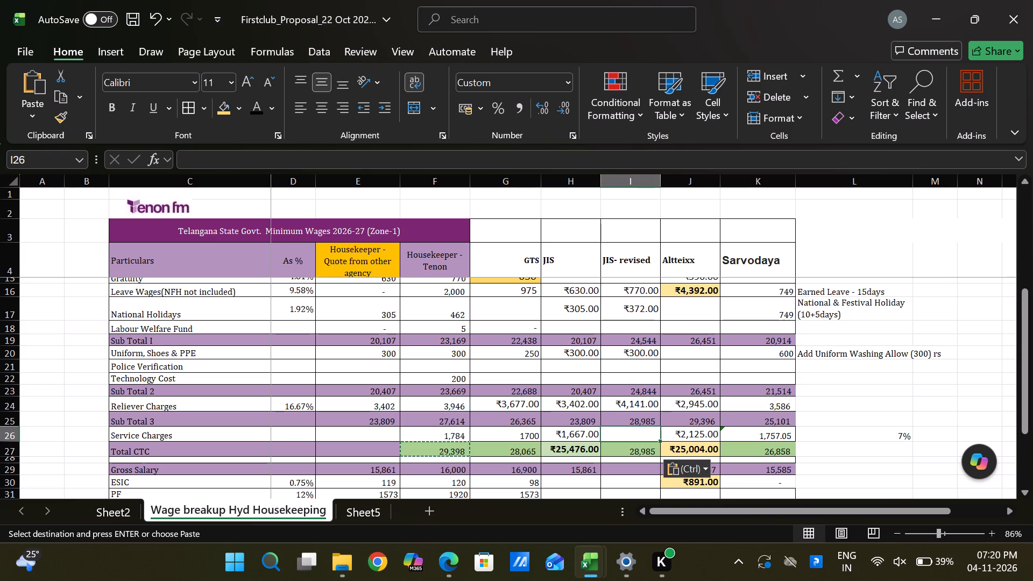
{"action": "type", "text": "202"}
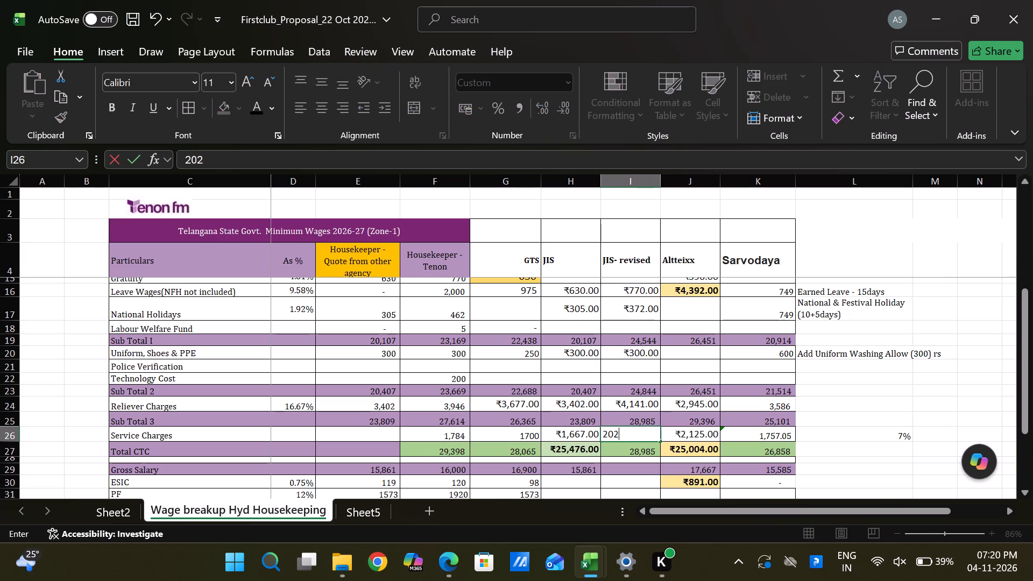
{"action": "key", "text": "9"}
{"action": "key", "text": "Return"}
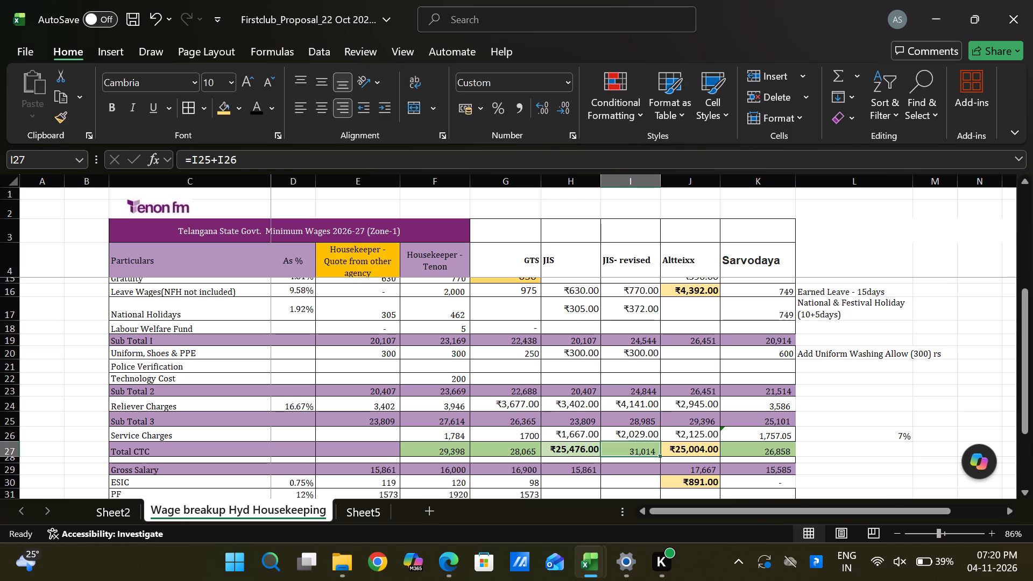
Clear the Gratuity value in the GTS column.
{"action": "scroll", "coordinate": [639, 355], "scroll_direction": "up", "scroll_amount": 1}
{"action": "left_click", "coordinate": [504, 408]}
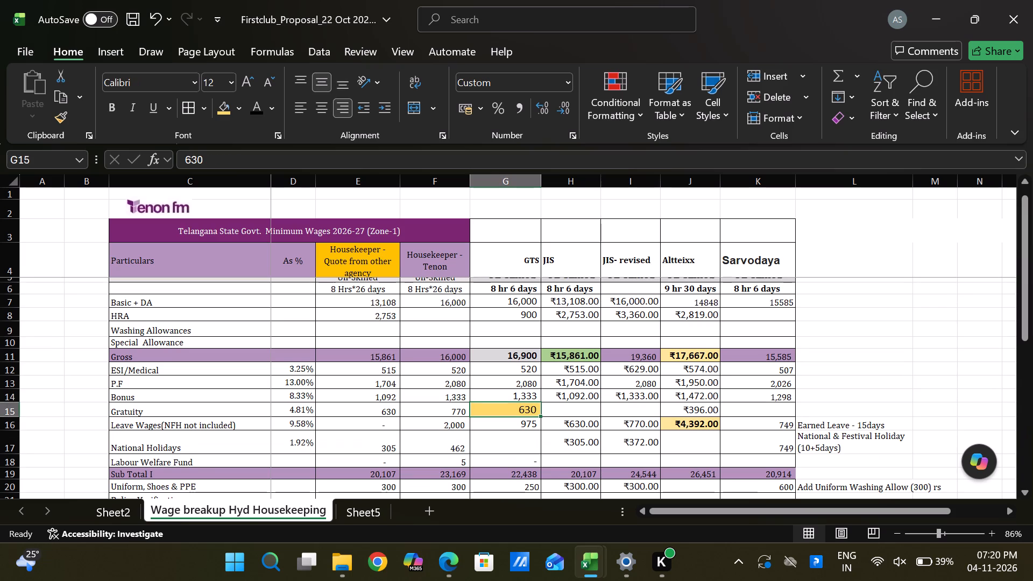
{"action": "key", "text": "BackSpace"}
{"action": "key", "text": "Return"}
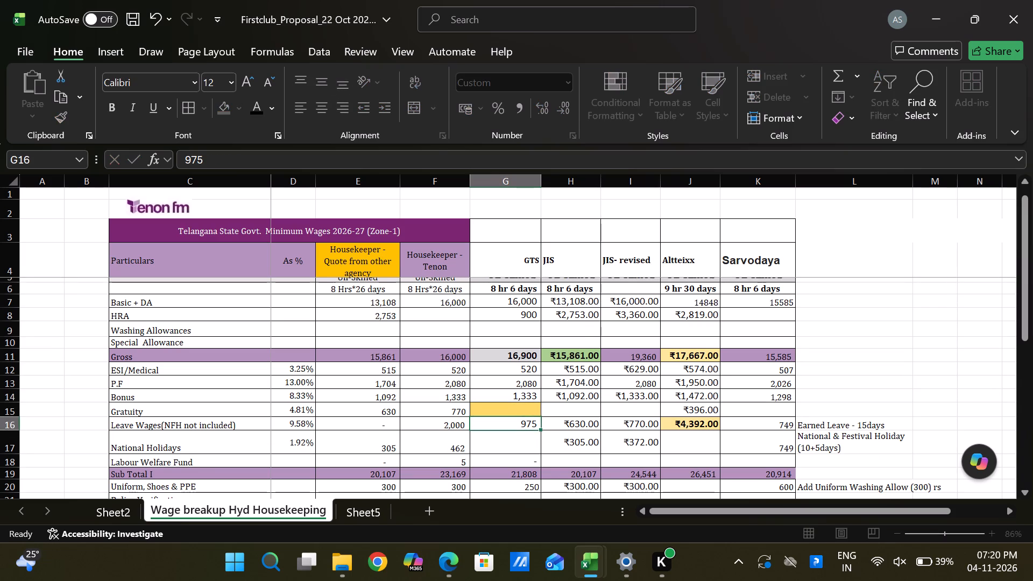
Highlight the GTS column's Total CTC cell with the same gold fill as its Gratuity cell.
{"action": "scroll", "coordinate": [872, 438], "scroll_direction": "down", "scroll_amount": 2}
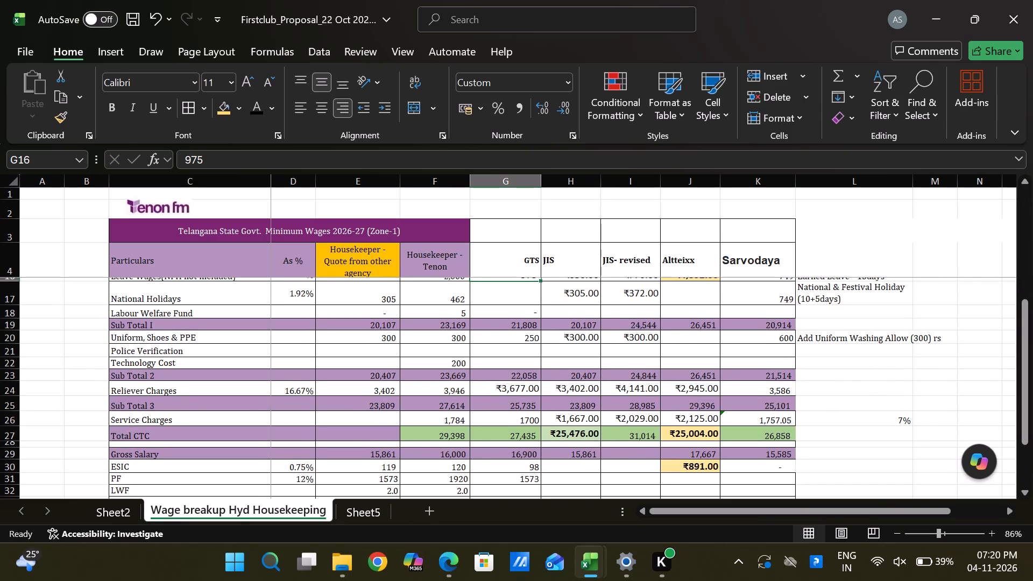
{"action": "left_click", "coordinate": [510, 436]}
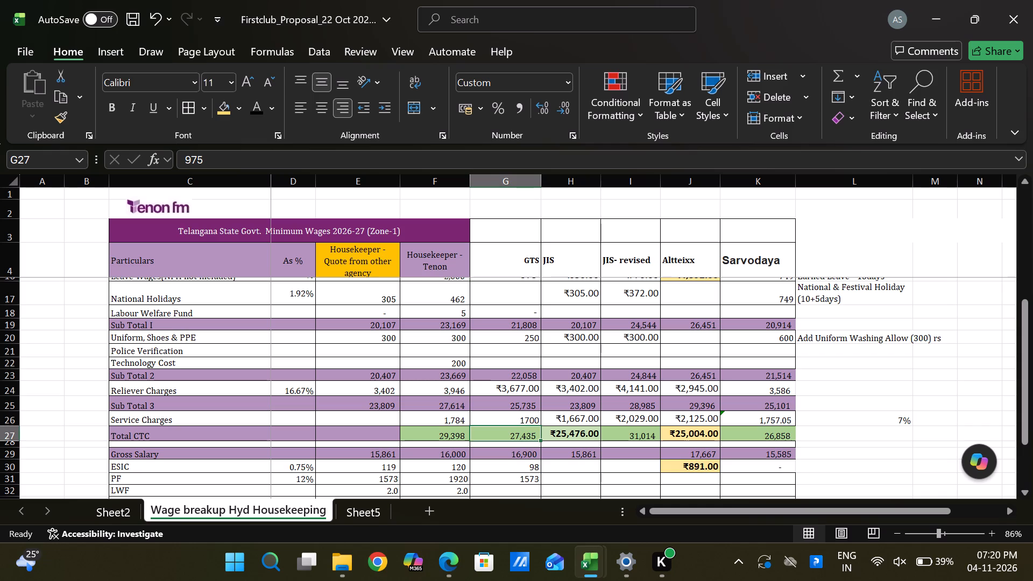
{"action": "left_click", "coordinate": [223, 104]}
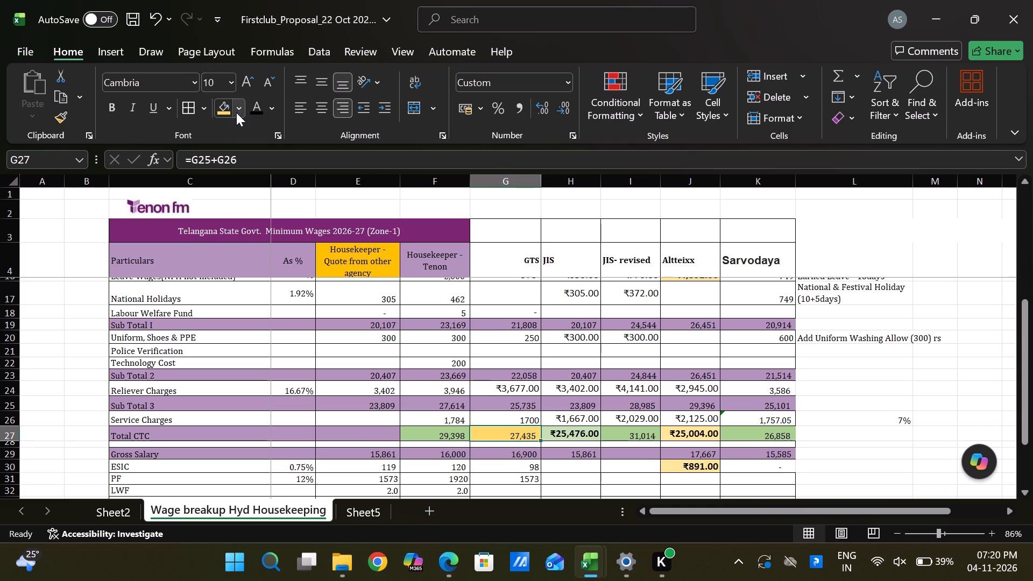
Format the GTS column from its header down to Net Take Home Salary as bold with font size 11.
{"action": "left_click", "coordinate": [528, 258]}
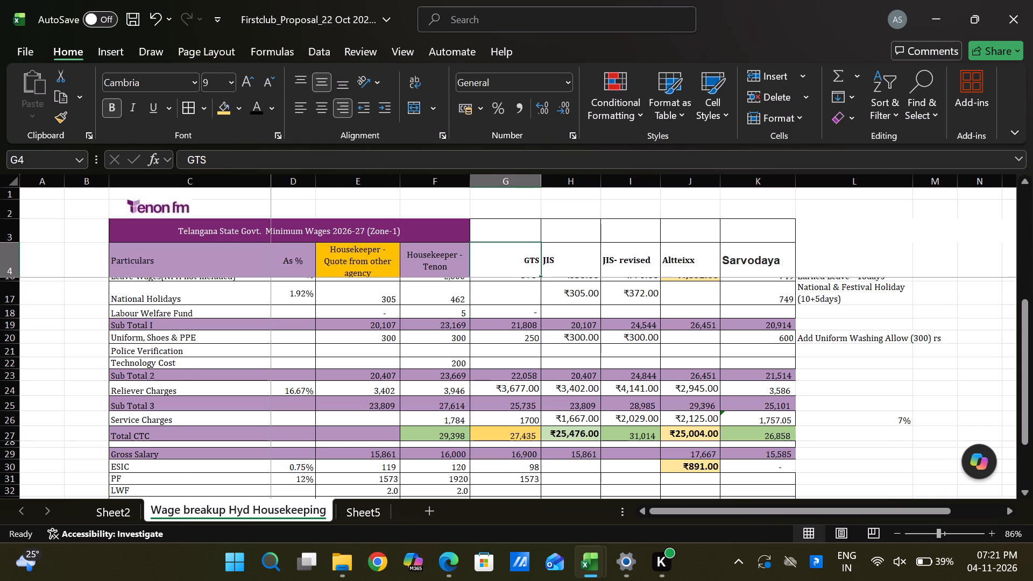
{"action": "key", "text": "shift+Down"}
{"action": "key", "text": "shift+Down"}
{"action": "key", "text": "shift+Down"}
{"action": "key", "text": "shift+Down"}
{"action": "key", "text": "shift+Down"}
{"action": "key", "text": "shift+Down"}
{"action": "key", "text": "shift+Down"}
{"action": "key", "text": "shift+Down"}
{"action": "key", "text": "shift+Down"}
{"action": "key", "text": "shift+Down"}
{"action": "key", "text": "shift+Down"}
{"action": "key", "text": "shift+Down"}
{"action": "key", "text": "shift+Down"}
{"action": "key", "text": "shift+Down"}
{"action": "key", "text": "shift+Down"}
{"action": "key", "text": "shift+Down"}
{"action": "key", "text": "shift+Down"}
{"action": "key", "text": "shift+Down"}
{"action": "key", "text": "shift+Down"}
{"action": "key", "text": "shift+Down"}
{"action": "key", "text": "shift+Down"}
{"action": "key", "text": "shift+Down"}
{"action": "key", "text": "shift+Down"}
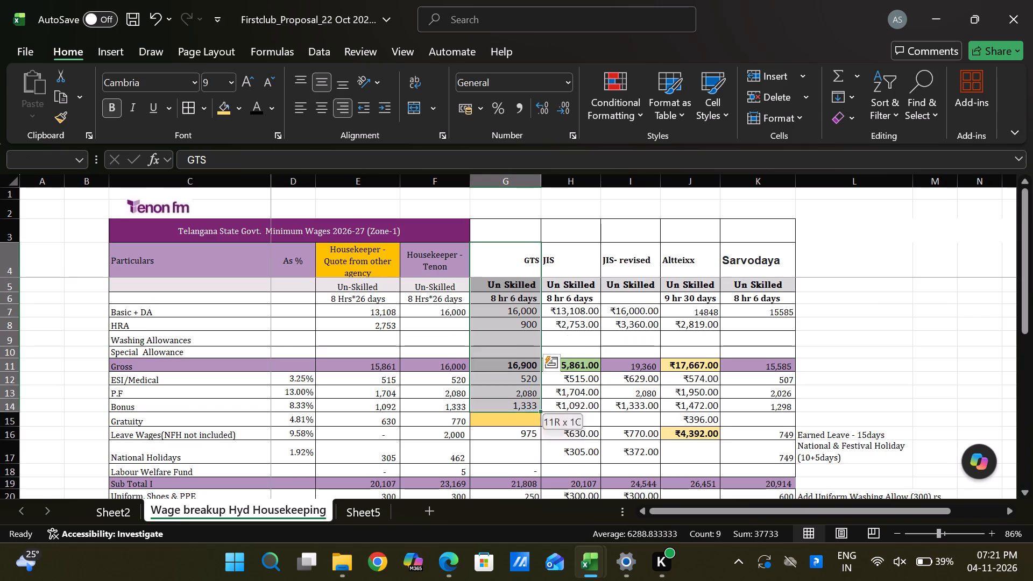
{"action": "key", "text": "shift+Down"}
{"action": "key", "text": "shift+Down"}
{"action": "key", "text": "shift+Down"}
{"action": "key", "text": "shift+Down"}
{"action": "key", "text": "shift+Down"}
{"action": "key", "text": "shift+Down"}
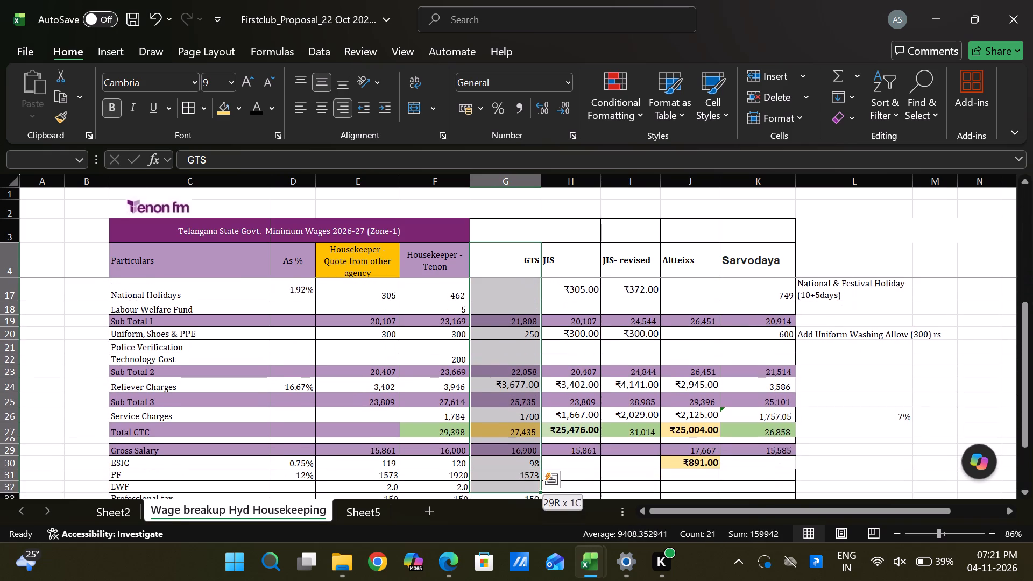
{"action": "key", "text": "shift+Down"}
{"action": "key", "text": "shift+Down"}
{"action": "key", "text": "shift+Down"}
{"action": "key", "text": "shift+Down"}
{"action": "key", "text": "shift+Down"}
{"action": "key", "text": "shift+Up"}
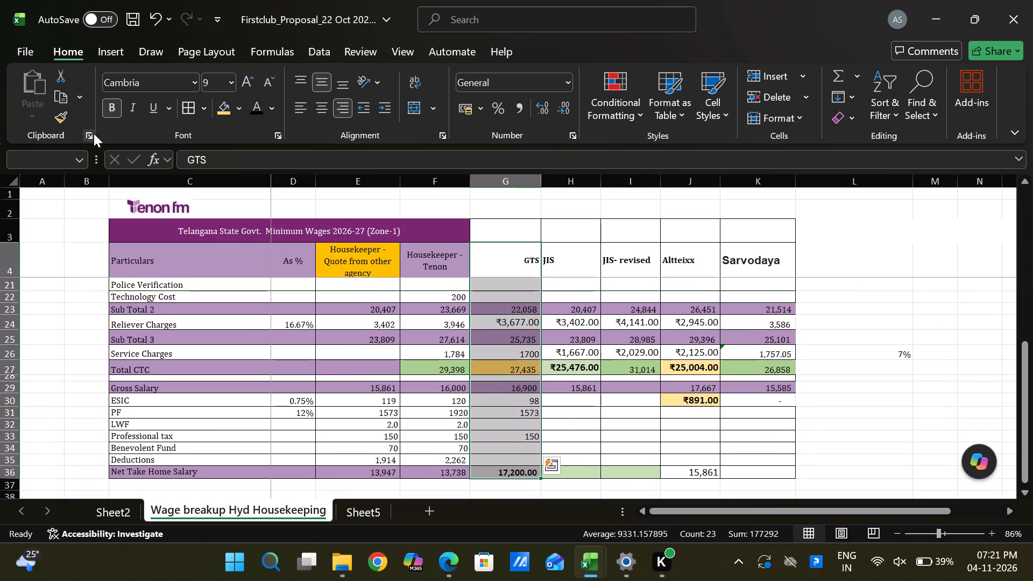
{"action": "left_click", "coordinate": [112, 103]}
{"action": "left_click", "coordinate": [112, 103]}
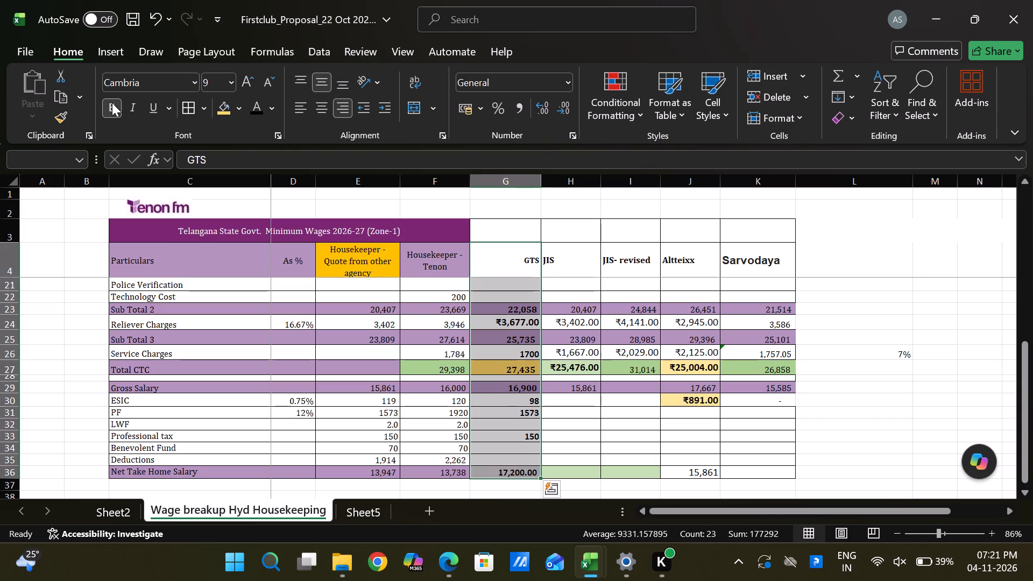
{"action": "left_click", "coordinate": [247, 80]}
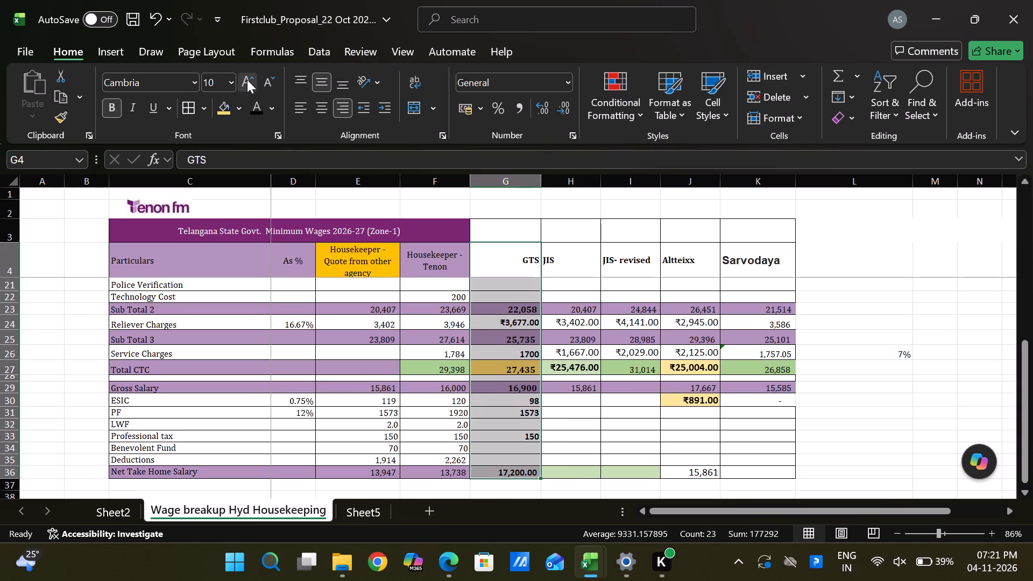
{"action": "left_click", "coordinate": [242, 82]}
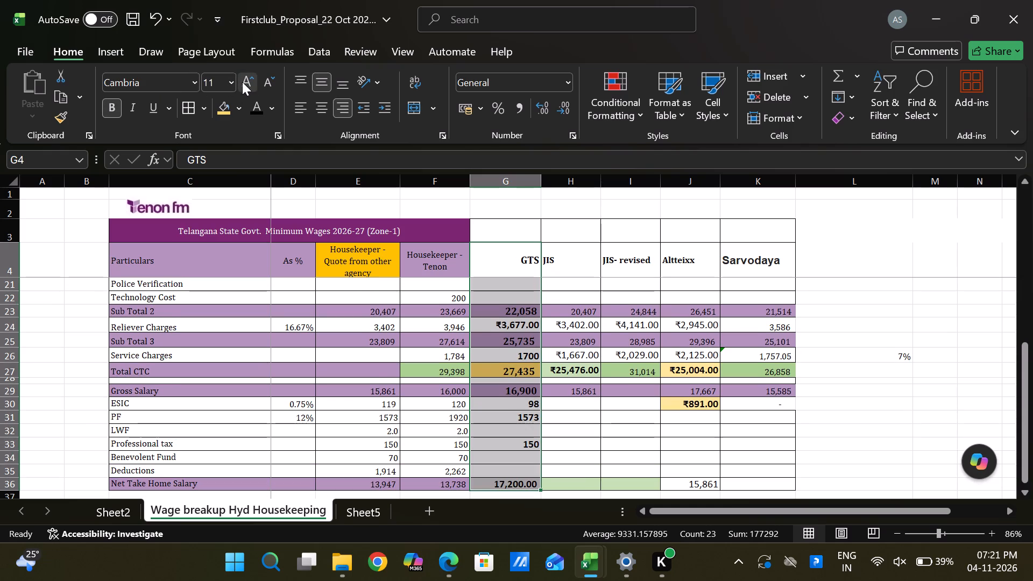
{"action": "left_click", "coordinate": [593, 436]}
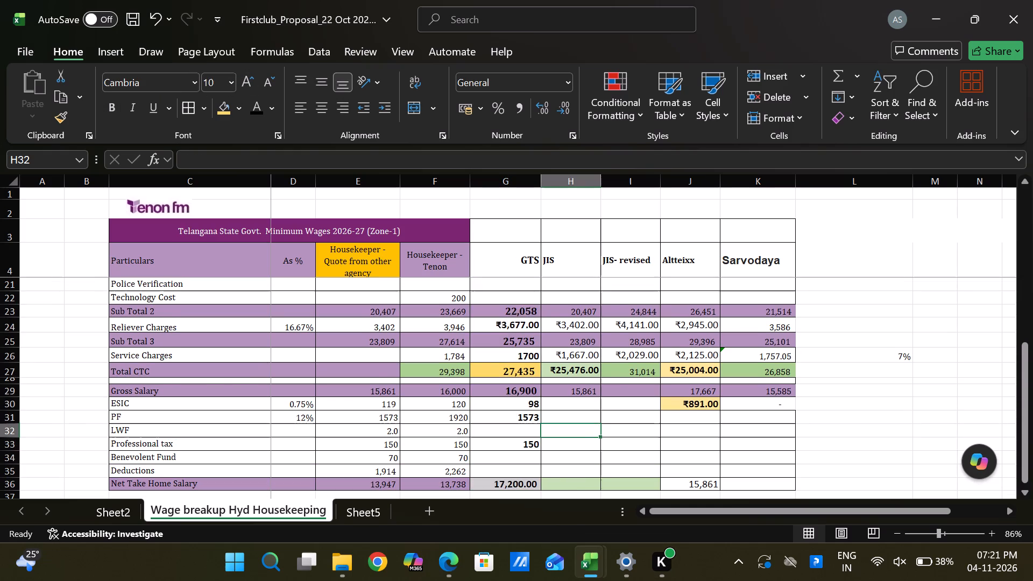
Format the JIS- revised column from the working-hours row down to Net Take Home Salary as bold with font size 11.
{"action": "scroll", "coordinate": [593, 436], "scroll_direction": "up", "scroll_amount": 3}
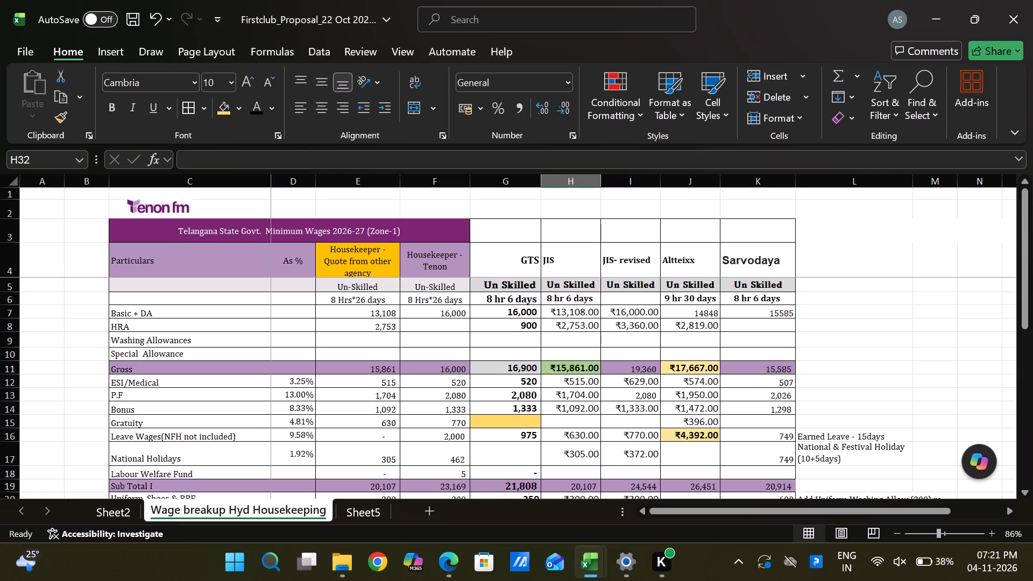
{"action": "left_click", "coordinate": [629, 298]}
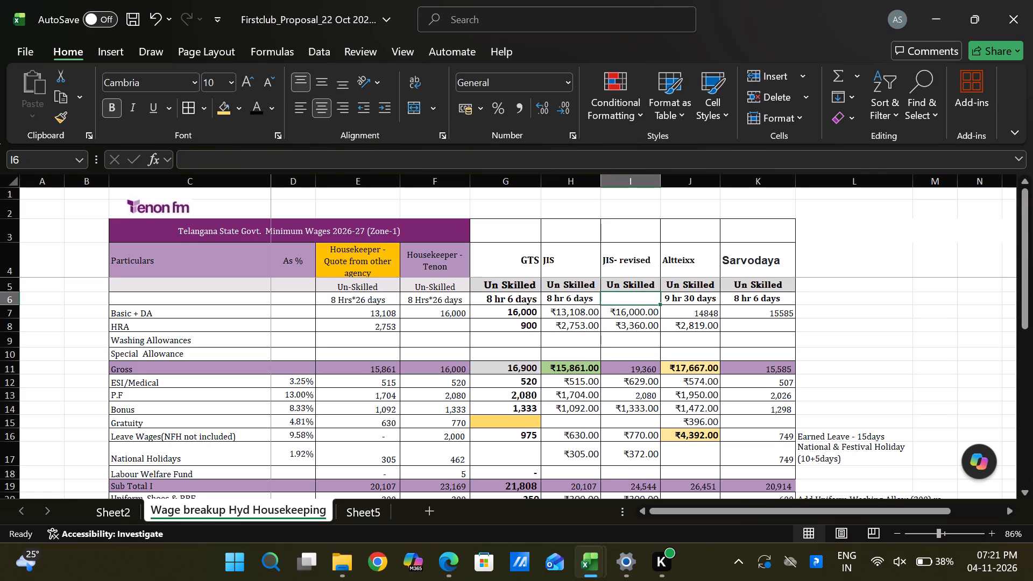
{"action": "key", "text": "shift+Down"}
{"action": "key", "text": "shift+Down"}
{"action": "key", "text": "shift+Down"}
{"action": "key", "text": "shift+Down"}
{"action": "key", "text": "shift+Down"}
{"action": "key", "text": "shift+Down"}
{"action": "key", "text": "shift+Down"}
{"action": "key", "text": "shift+Down"}
{"action": "key", "text": "shift+Down"}
{"action": "key", "text": "shift+Down"}
{"action": "key", "text": "shift+Down"}
{"action": "key", "text": "shift+Down"}
{"action": "key", "text": "shift+Down"}
{"action": "key", "text": "shift+Down"}
{"action": "key", "text": "shift+Down"}
{"action": "key", "text": "shift+Down"}
{"action": "key", "text": "shift+Down"}
{"action": "key", "text": "shift+Down"}
{"action": "key", "text": "shift+Down"}
{"action": "key", "text": "shift+Down"}
{"action": "key", "text": "shift+Down"}
{"action": "key", "text": "shift+Down"}
{"action": "key", "text": "shift+Down"}
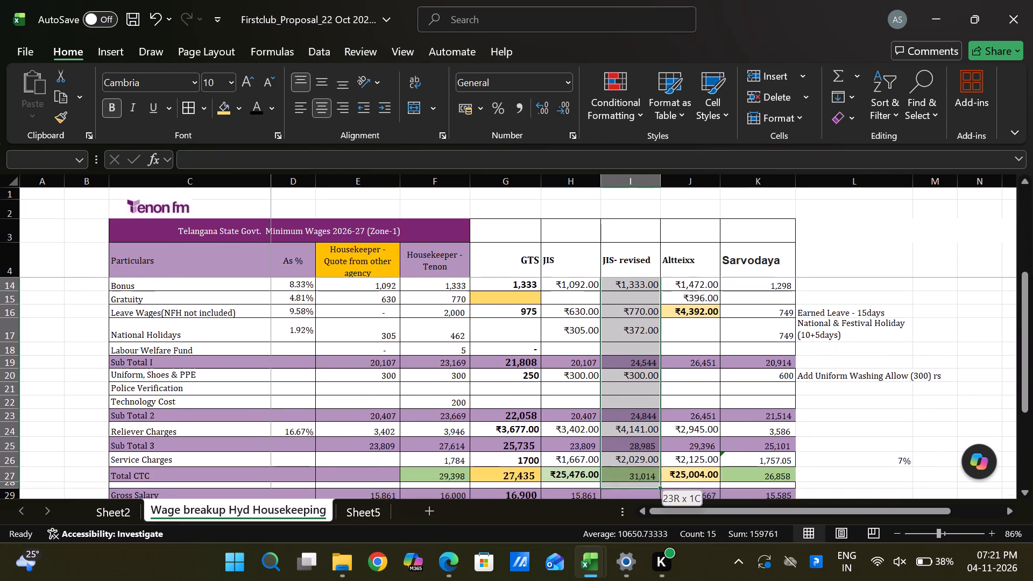
{"action": "key", "text": "shift+Down"}
{"action": "key", "text": "shift+Down"}
{"action": "key", "text": "shift+Down"}
{"action": "key", "text": "shift+Down"}
{"action": "key", "text": "shift+Up"}
{"action": "key", "text": "shift+Down"}
{"action": "key", "text": "shift+Down"}
{"action": "key", "text": "shift+Down"}
{"action": "key", "text": "shift+Down"}
{"action": "key", "text": "shift+Down"}
{"action": "key", "text": "shift+Down"}
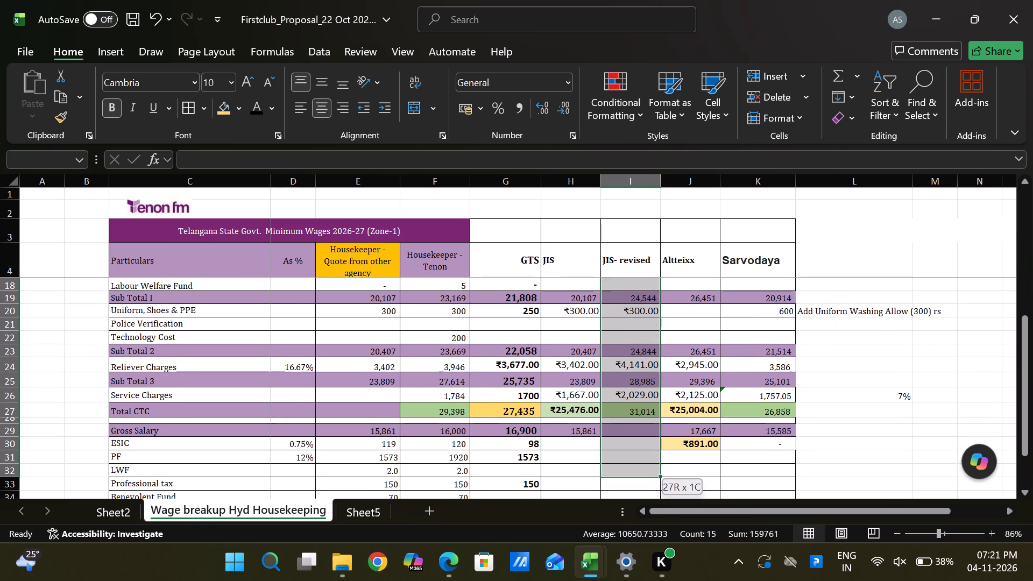
{"action": "key", "text": "shift+Down"}
{"action": "key", "text": "shift+Up"}
{"action": "key", "text": "shift+Up"}
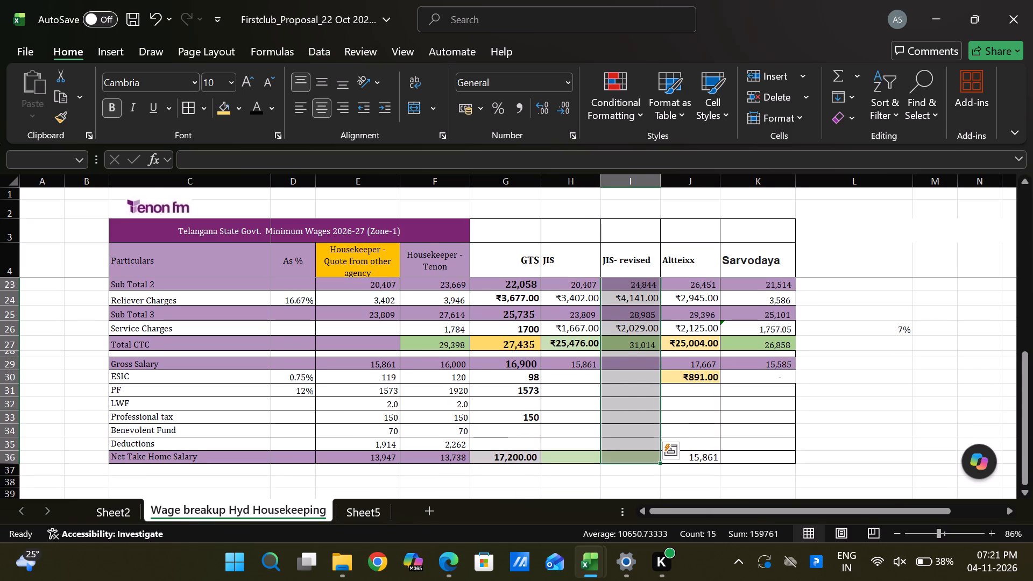
{"action": "left_click", "coordinate": [243, 80]}
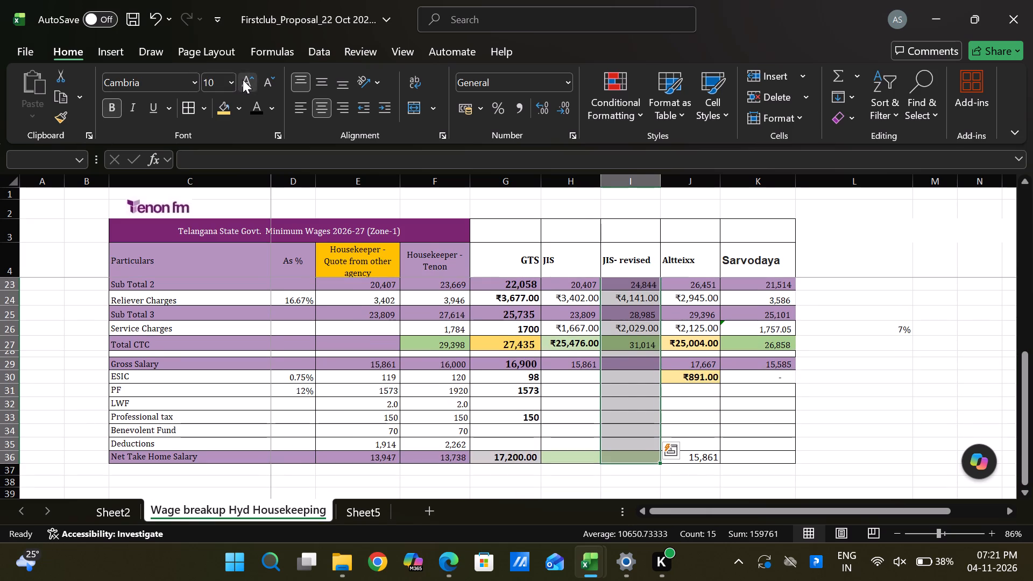
{"action": "left_click", "coordinate": [114, 110]}
{"action": "left_click", "coordinate": [114, 110]}
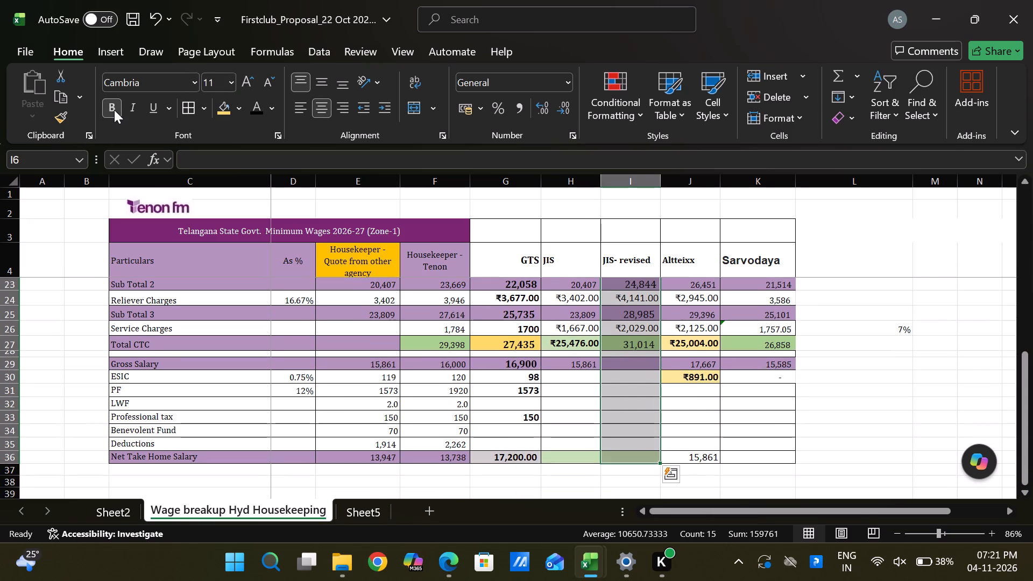
Review the vendors' wage components side by side, from Basic + DA down to Total CTC and Gross Salary.
{"action": "left_click", "coordinate": [646, 365]}
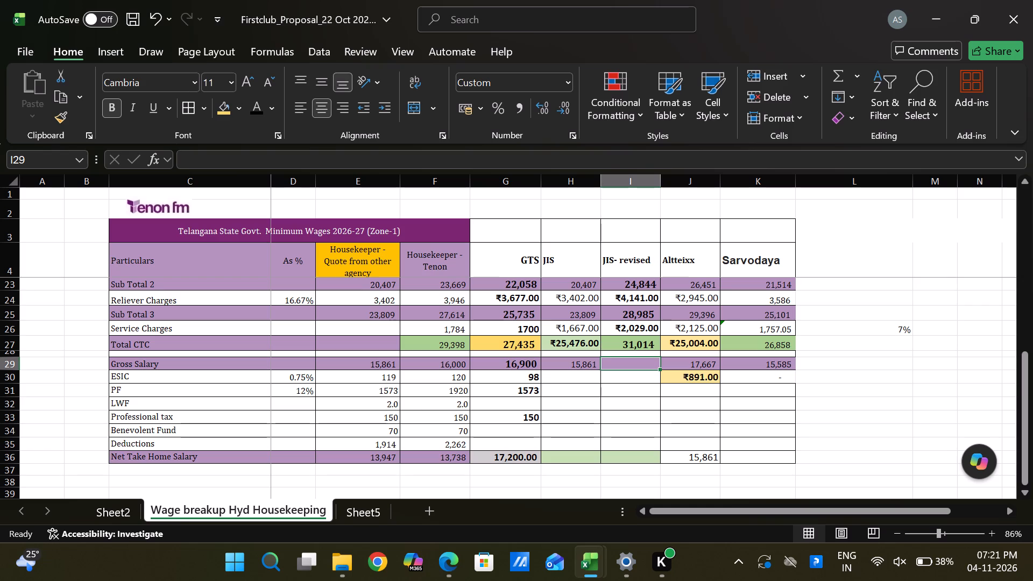
{"action": "scroll", "coordinate": [646, 365], "scroll_direction": "up", "scroll_amount": 1}
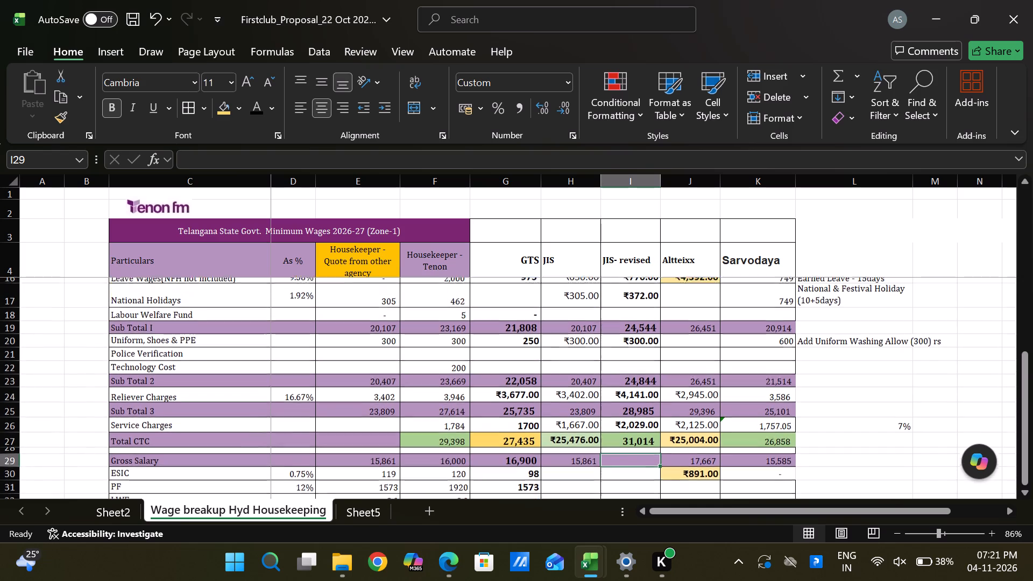
{"action": "scroll", "coordinate": [646, 365], "scroll_direction": "up", "scroll_amount": 2}
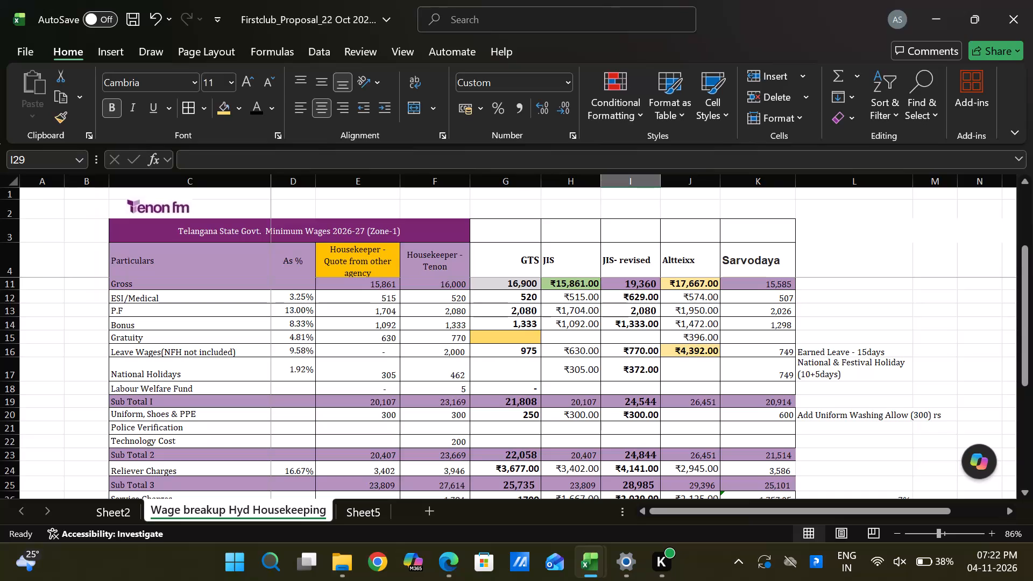
{"action": "scroll", "coordinate": [579, 333], "scroll_direction": "down", "scroll_amount": 2}
{"action": "scroll", "coordinate": [579, 333], "scroll_direction": "up", "scroll_amount": 1}
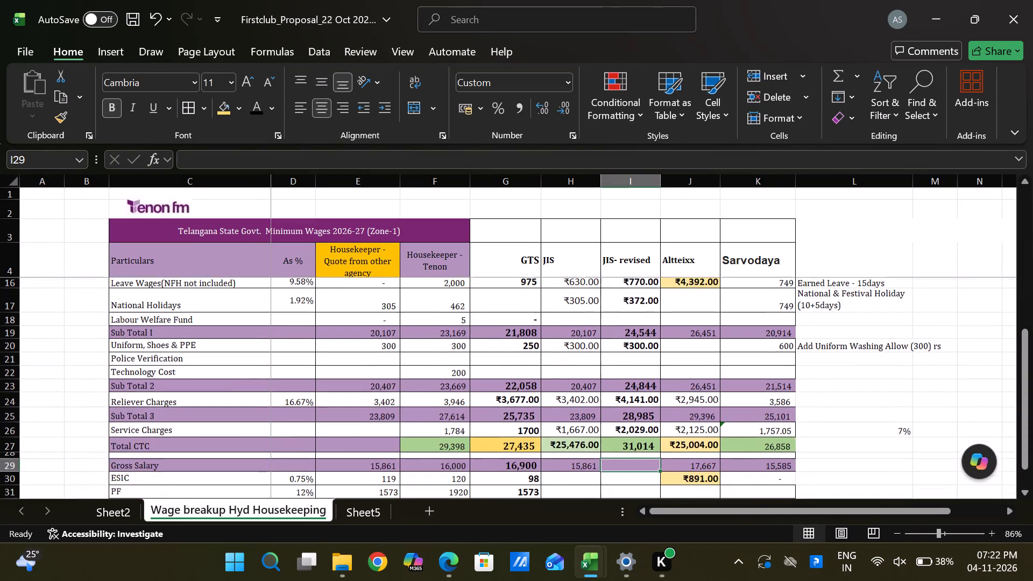
{"action": "scroll", "coordinate": [579, 333], "scroll_direction": "up", "scroll_amount": 3}
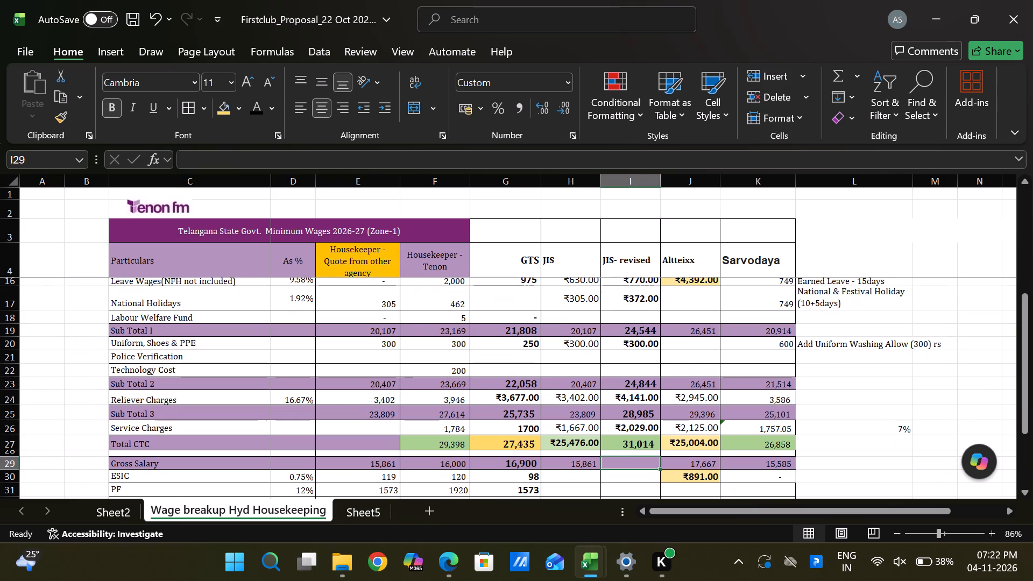
{"action": "scroll", "coordinate": [350, 342], "scroll_direction": "up", "scroll_amount": 3}
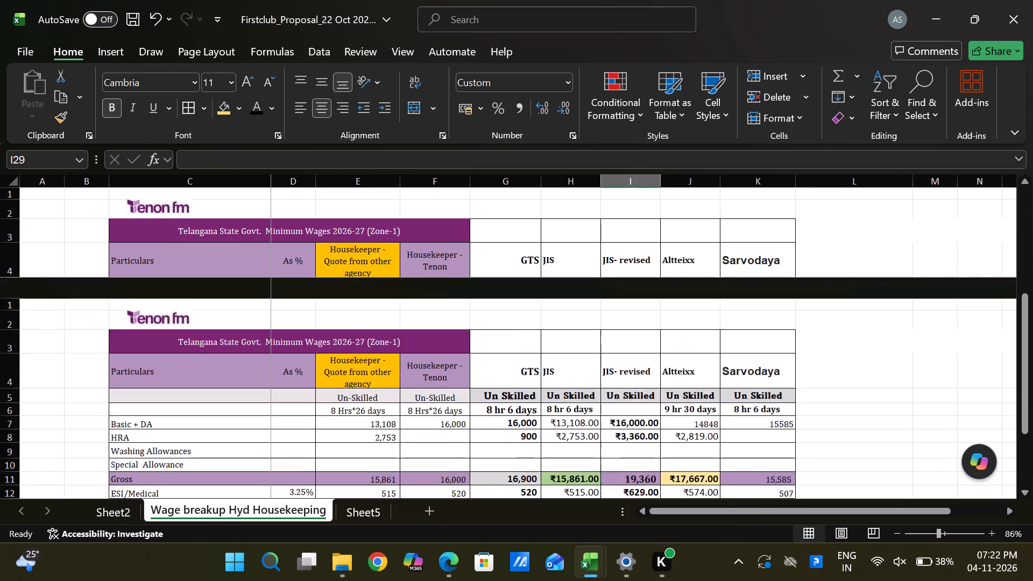
{"action": "scroll", "coordinate": [350, 342], "scroll_direction": "down", "scroll_amount": 1}
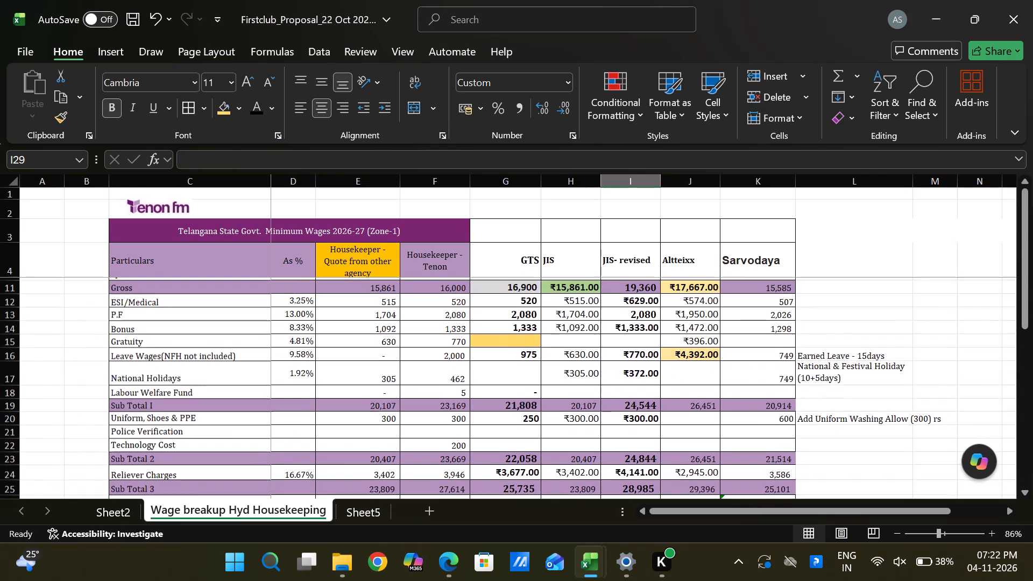
{"action": "scroll", "coordinate": [350, 342], "scroll_direction": "down", "scroll_amount": 3}
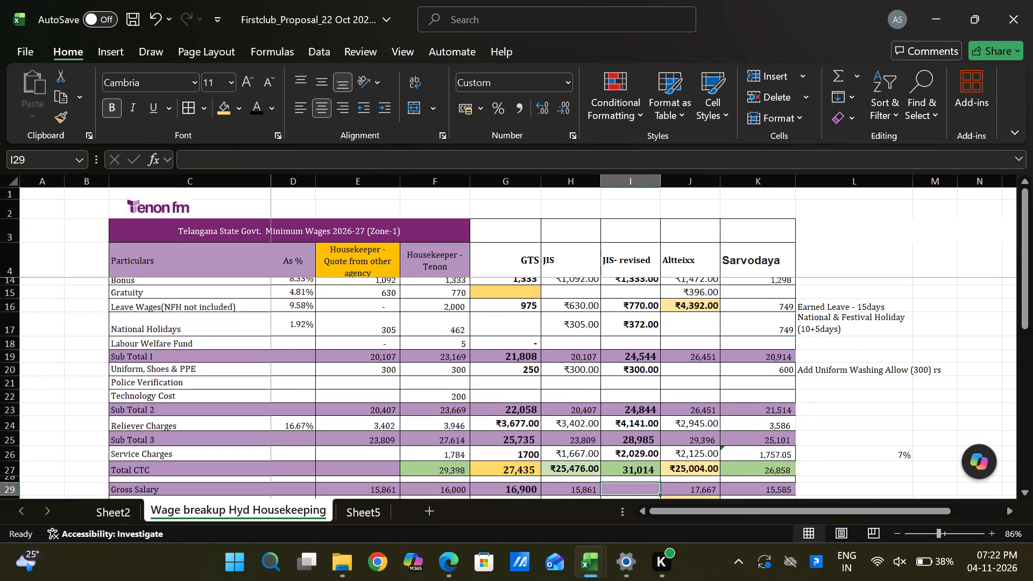
{"action": "scroll", "coordinate": [350, 342], "scroll_direction": "down", "scroll_amount": 2}
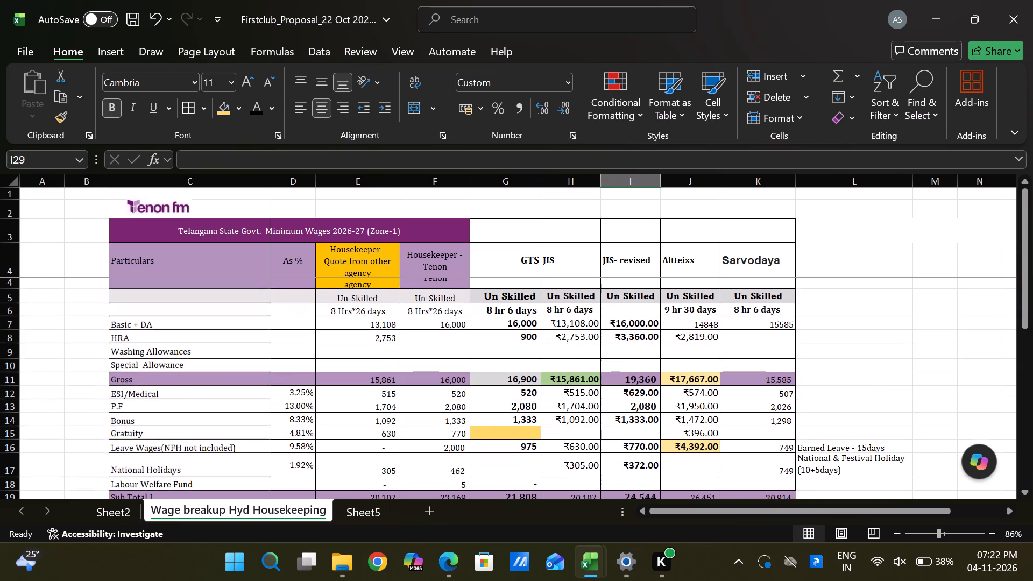
{"action": "scroll", "coordinate": [350, 342], "scroll_direction": "down", "scroll_amount": 2}
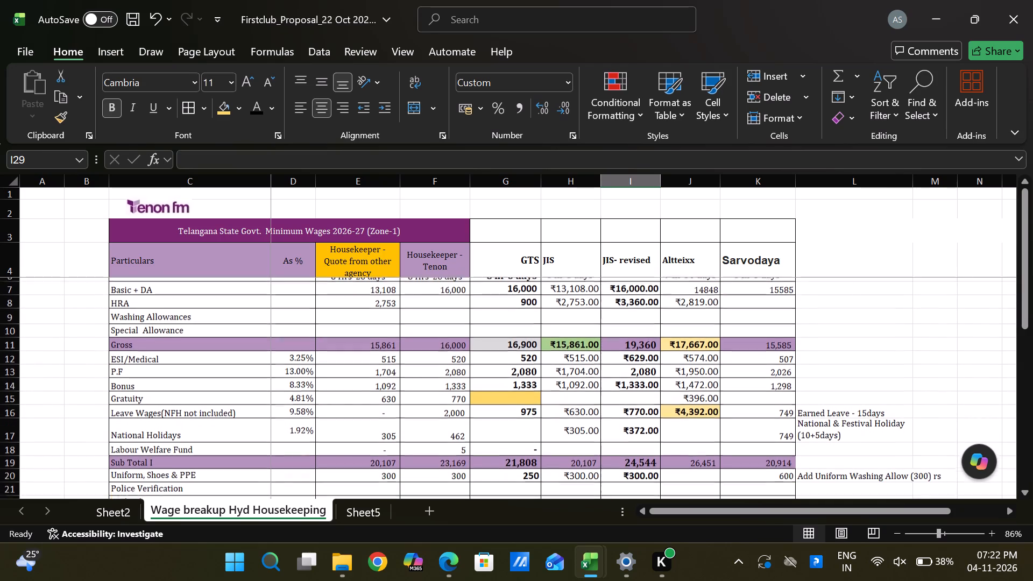
{"action": "scroll", "coordinate": [350, 342], "scroll_direction": "down", "scroll_amount": 1}
{"action": "scroll", "coordinate": [378, 437], "scroll_direction": "down", "scroll_amount": 1}
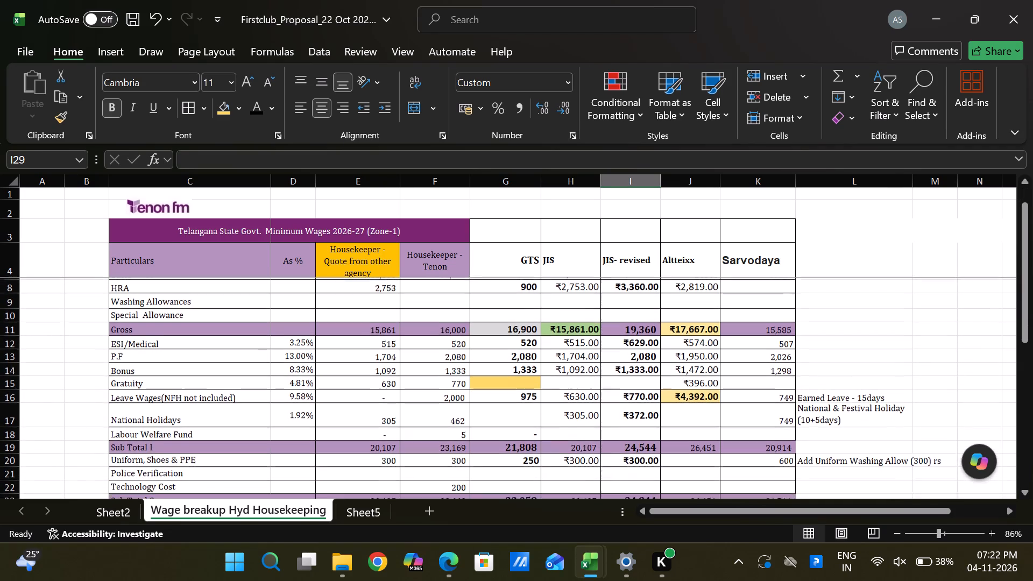
{"action": "scroll", "coordinate": [378, 437], "scroll_direction": "down", "scroll_amount": 1}
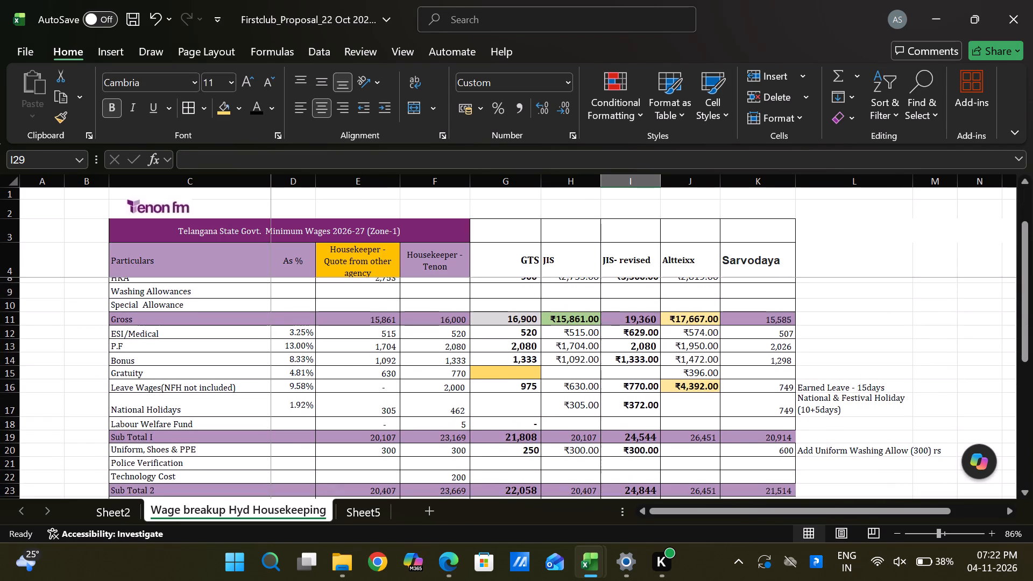
{"action": "scroll", "coordinate": [382, 394], "scroll_direction": "down", "scroll_amount": 1}
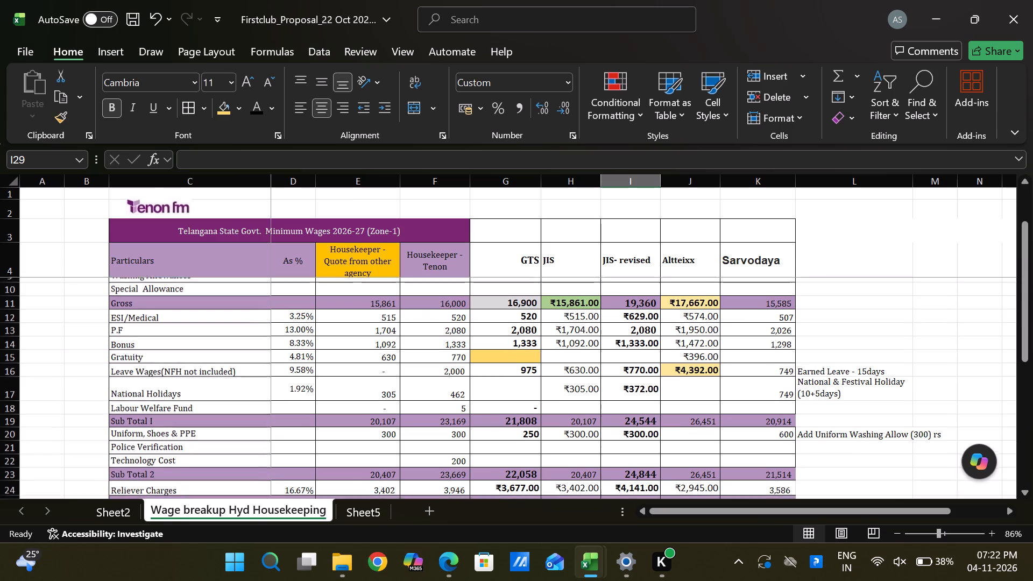
{"action": "scroll", "coordinate": [382, 394], "scroll_direction": "down", "scroll_amount": 2}
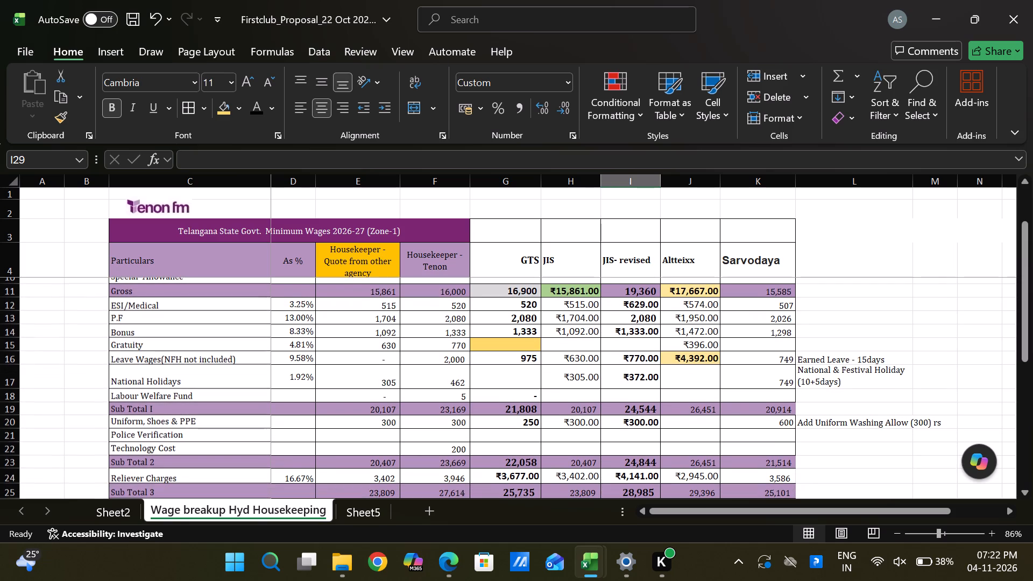
{"action": "scroll", "coordinate": [382, 394], "scroll_direction": "down", "scroll_amount": 1}
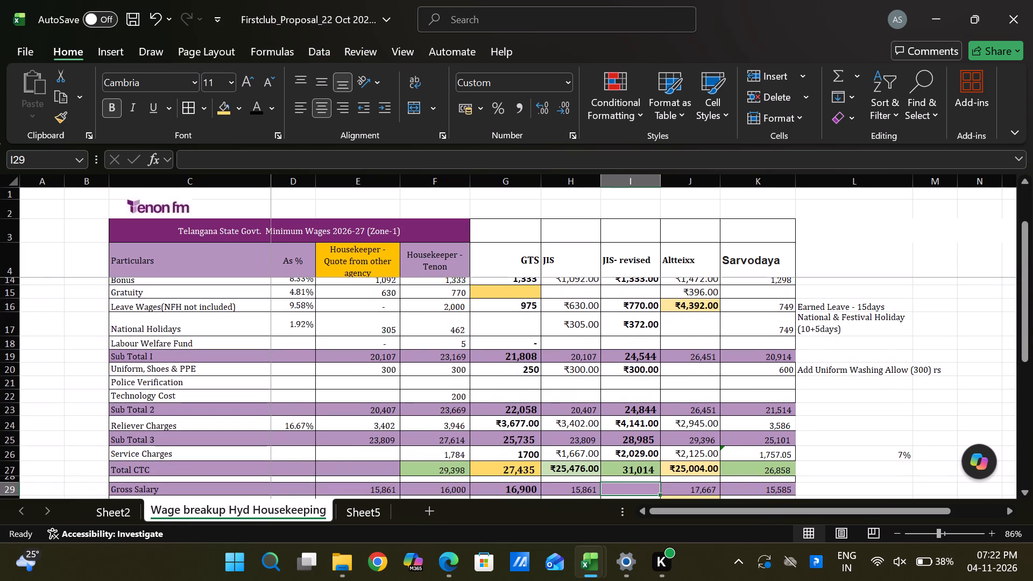
{"action": "scroll", "coordinate": [382, 394], "scroll_direction": "down", "scroll_amount": 2}
Examine the formulas in the Housekeeper - Tenon column, including Total CTC, Leave Wages, Gross and P.F.
{"action": "left_click", "coordinate": [436, 376]}
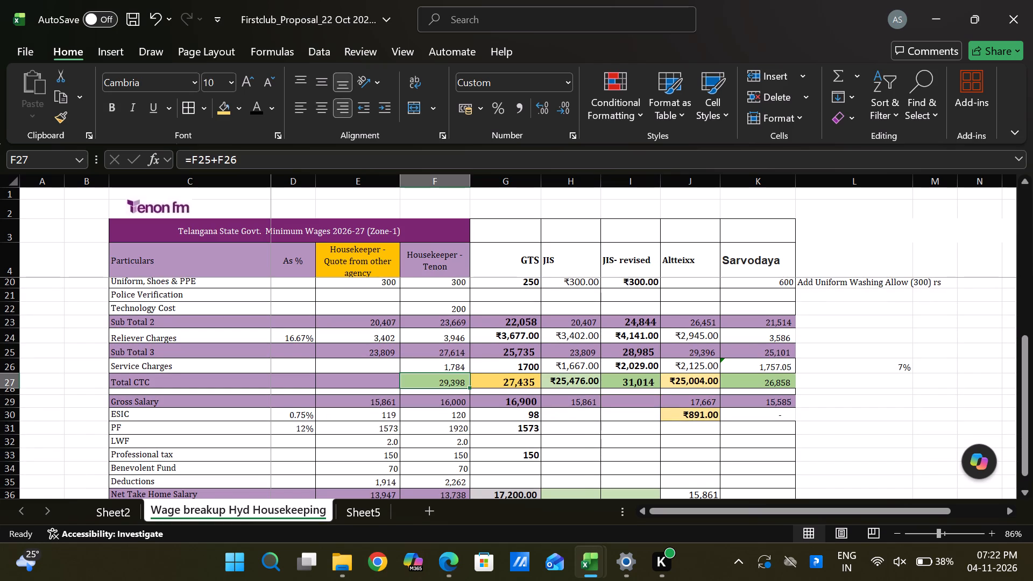
{"action": "key", "text": "Up"}
{"action": "key", "text": "Up"}
{"action": "key", "text": "Up"}
{"action": "key", "text": "Up"}
{"action": "key", "text": "Up"}
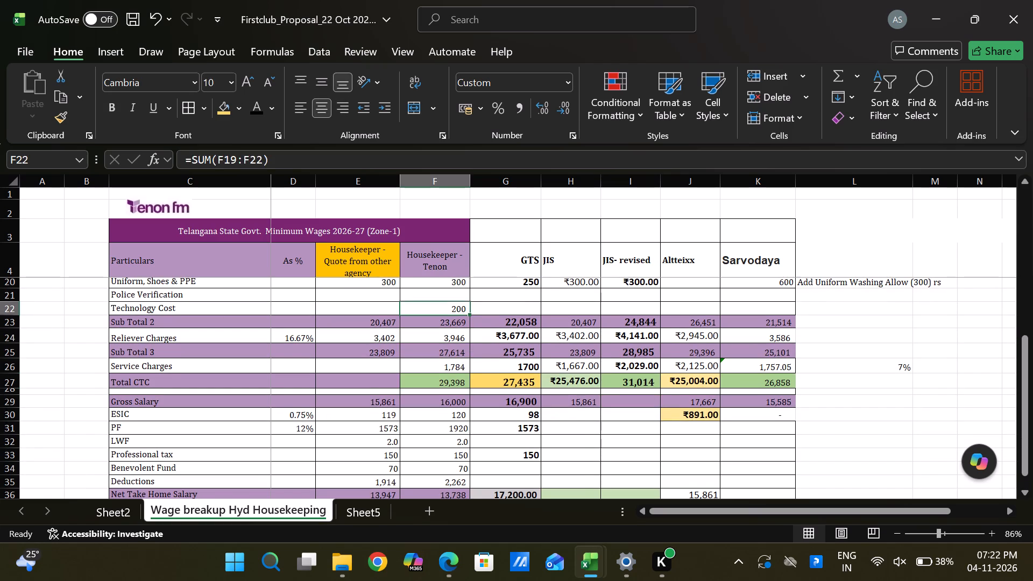
{"action": "key", "text": "Up"}
{"action": "key", "text": "Up"}
{"action": "key", "text": "Up"}
{"action": "key", "text": "Up"}
{"action": "key", "text": "Up"}
{"action": "key", "text": "Up"}
{"action": "key", "text": "Up"}
{"action": "key", "text": "Up"}
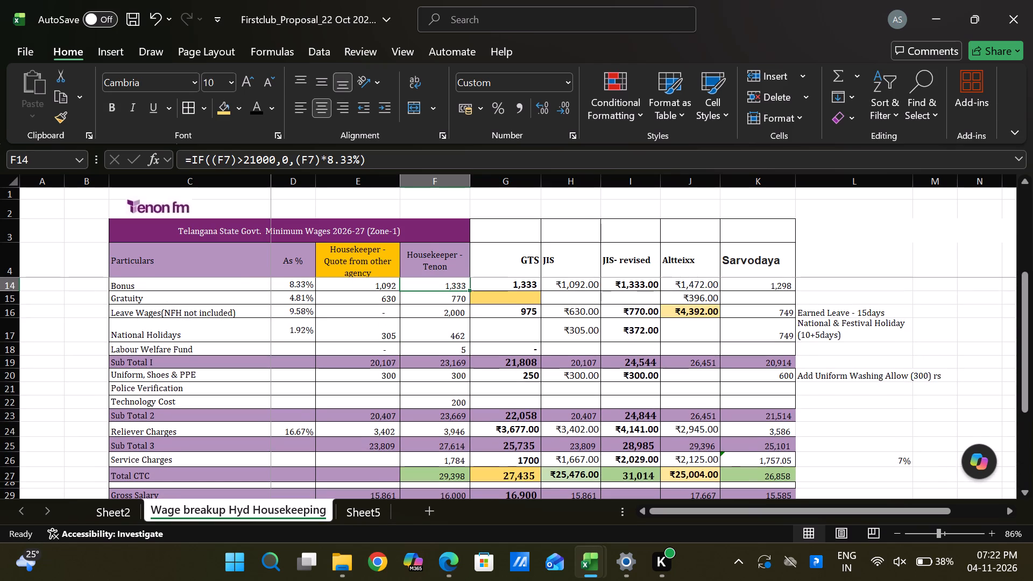
{"action": "key", "text": "Down"}
{"action": "key", "text": "Down"}
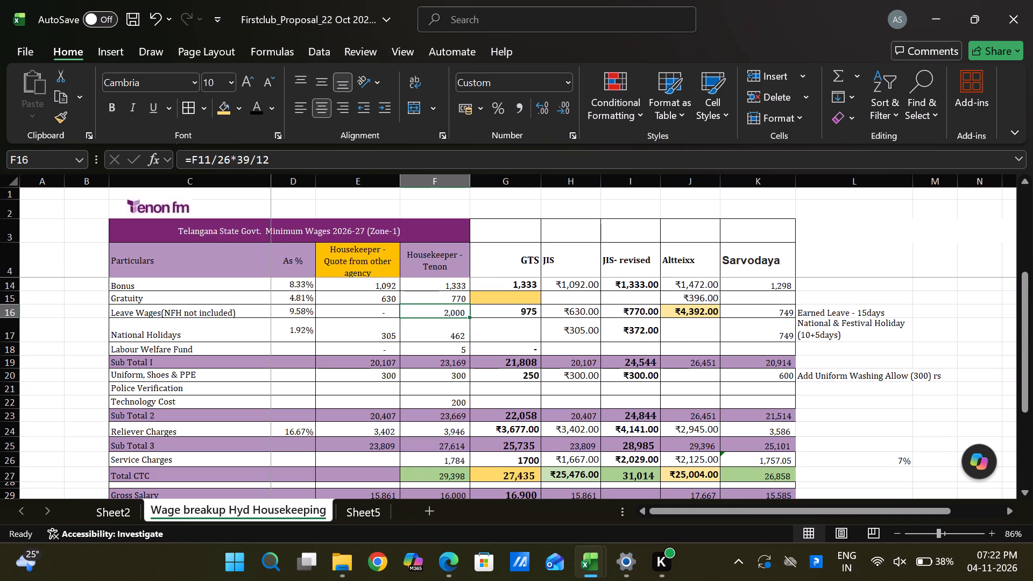
{"action": "key", "text": "Left"}
{"action": "key", "text": "Left"}
{"action": "key", "text": "Right"}
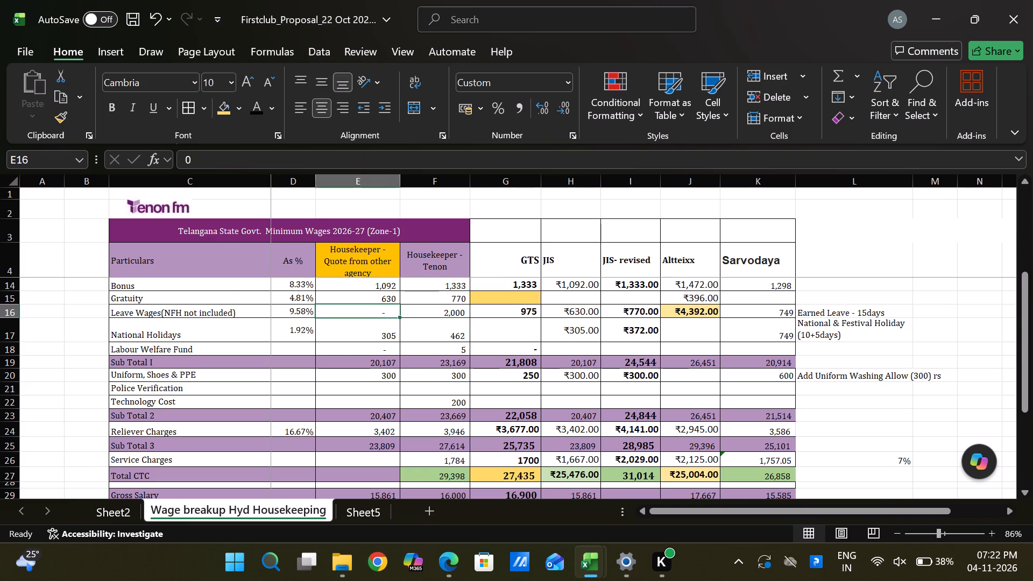
{"action": "key", "text": "Right"}
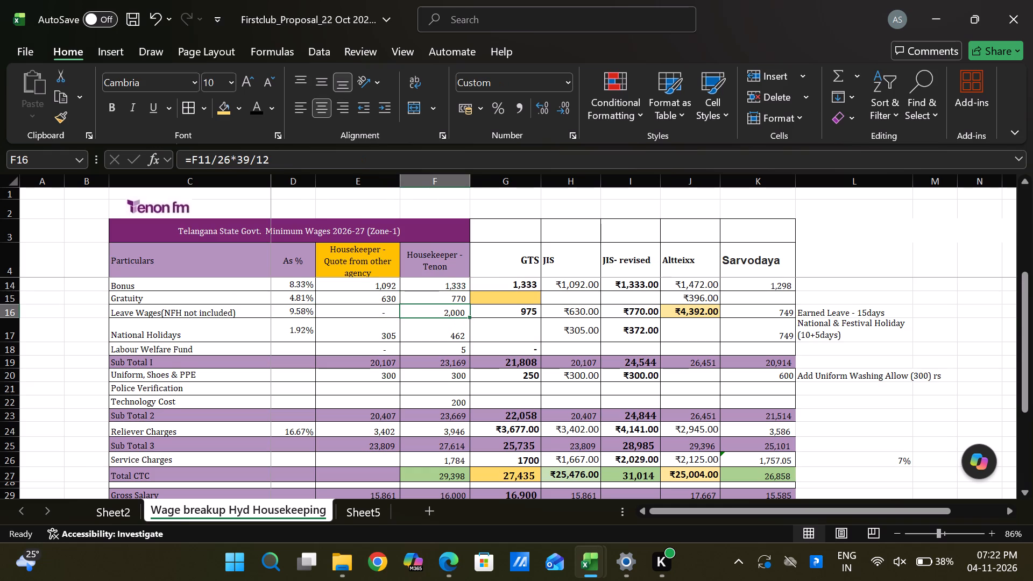
{"action": "key", "text": "Up"}
{"action": "key", "text": "Up"}
{"action": "key", "text": "Up"}
{"action": "key", "text": "Up"}
{"action": "key", "text": "Up"}
{"action": "key", "text": "Up"}
{"action": "key", "text": "Down"}
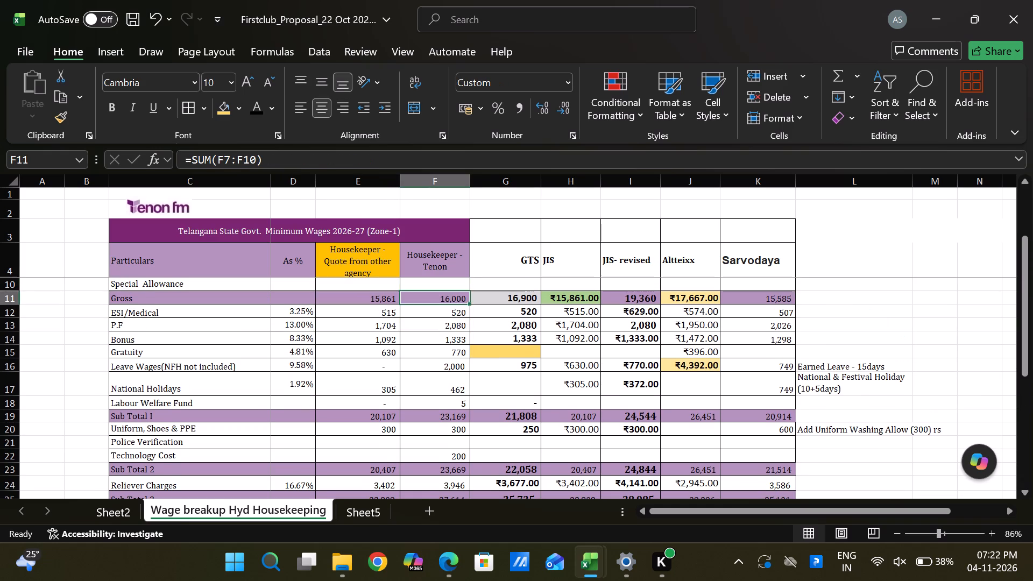
{"action": "key", "text": "Down"}
{"action": "key", "text": "Down"}
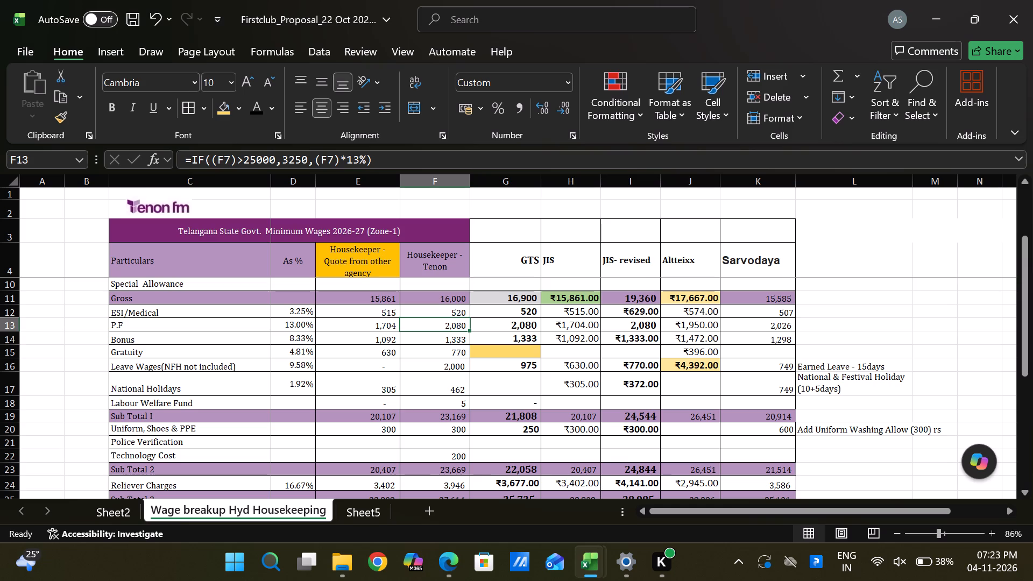
{"action": "scroll", "coordinate": [612, 420], "scroll_direction": "down", "scroll_amount": 2}
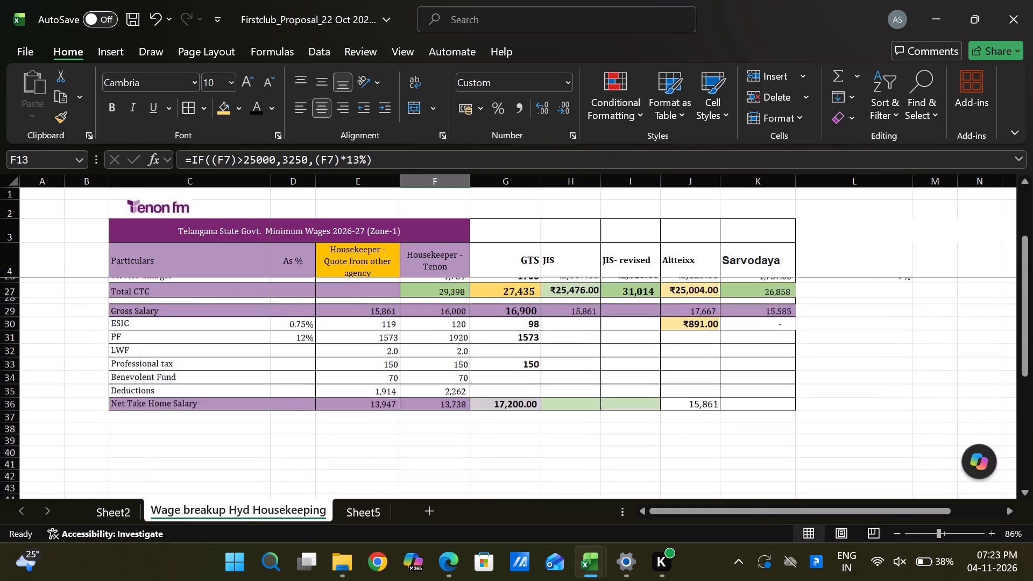
{"action": "scroll", "coordinate": [612, 420], "scroll_direction": "up", "scroll_amount": 2}
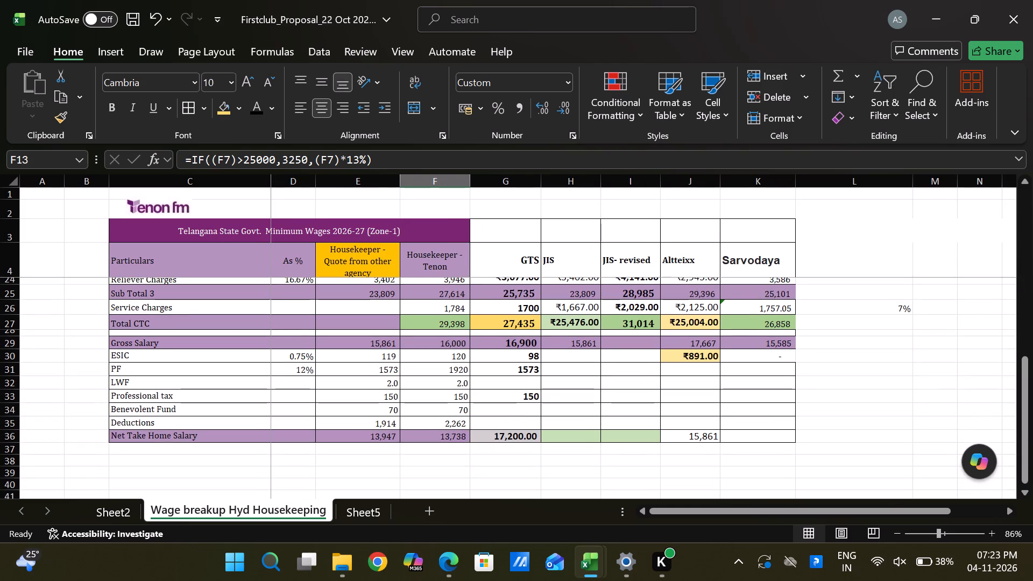
In the Total CTC row, calculate JIS- revised minus GTS in cell L27 with the formula =I27-G27.
{"action": "left_click", "coordinate": [514, 324]}
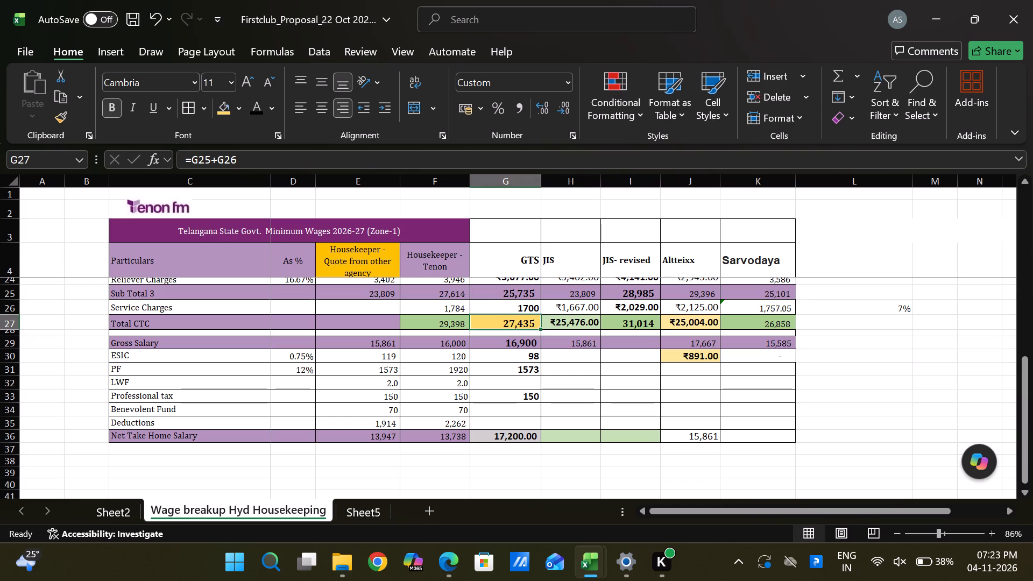
{"action": "left_click", "coordinate": [845, 324]}
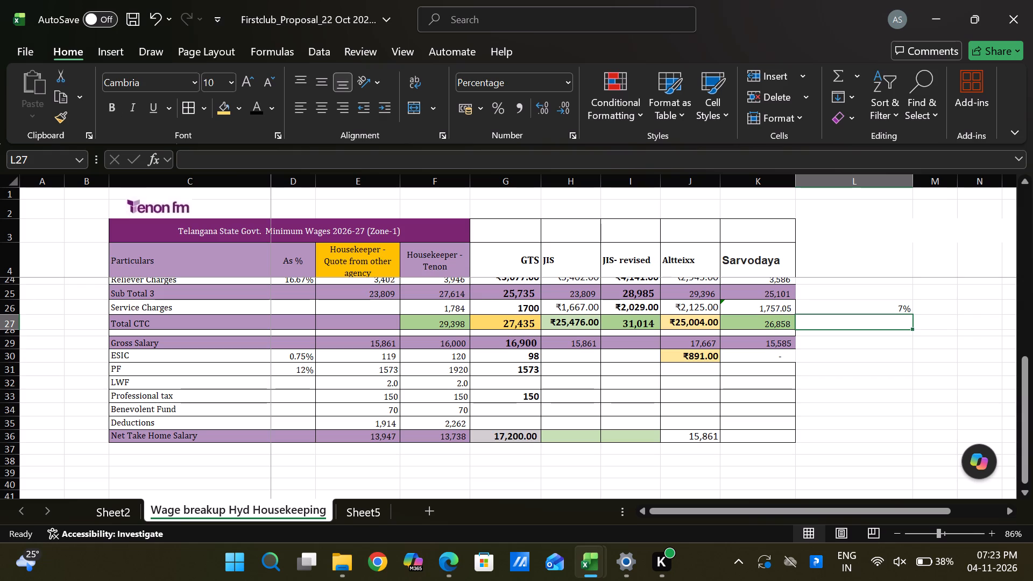
{"action": "key", "text": "equal"}
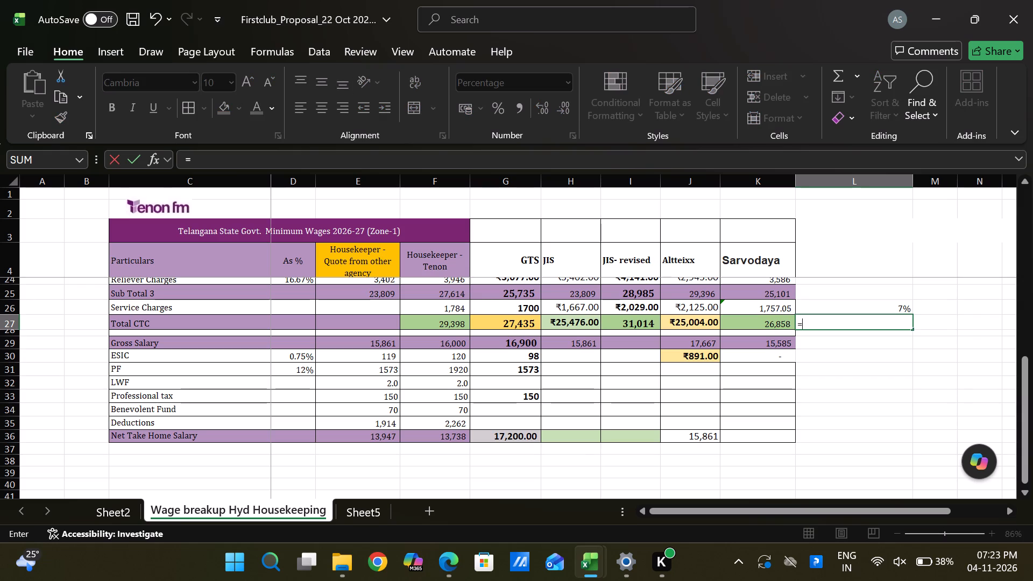
{"action": "left_click", "coordinate": [630, 324]}
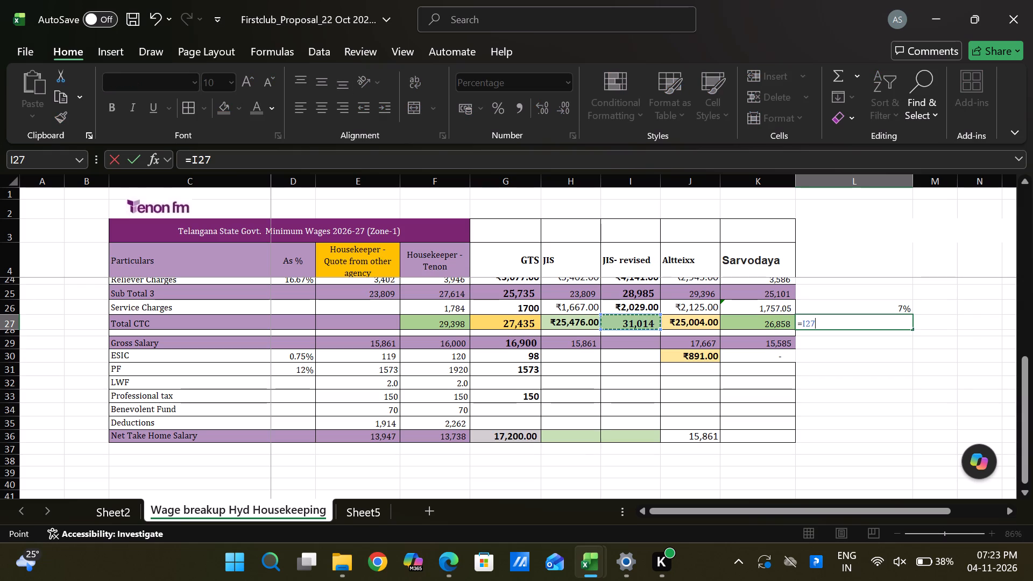
{"action": "key", "text": "minus"}
{"action": "left_click", "coordinate": [516, 328]}
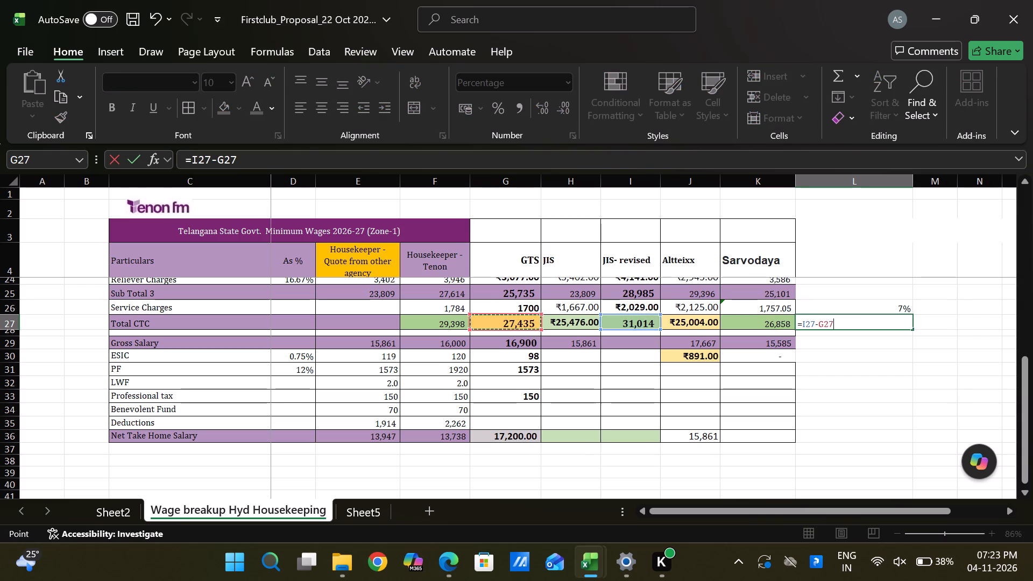
{"action": "key", "text": "Return"}
{"action": "key", "text": "Up"}
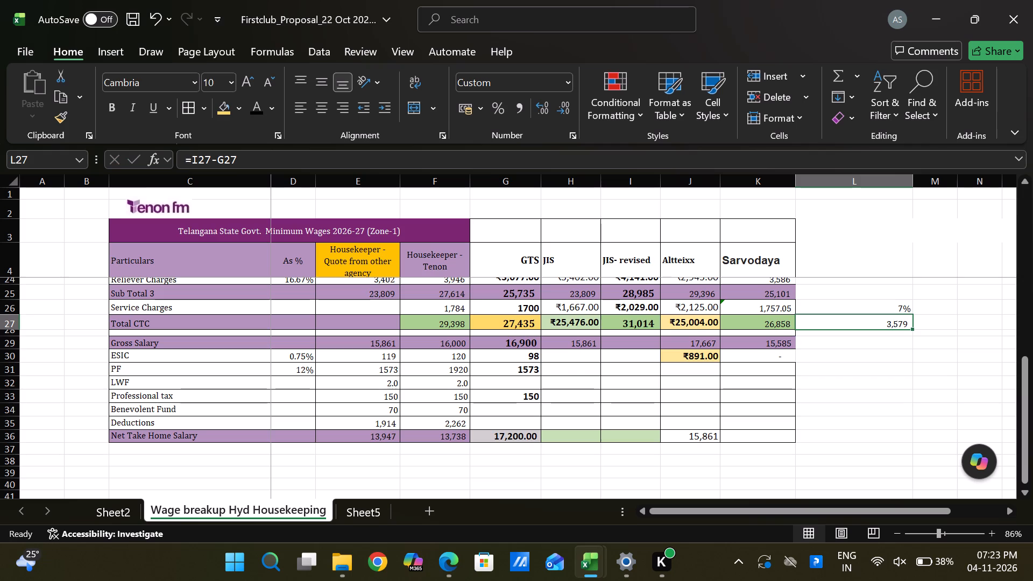
{"action": "key", "text": "Down"}
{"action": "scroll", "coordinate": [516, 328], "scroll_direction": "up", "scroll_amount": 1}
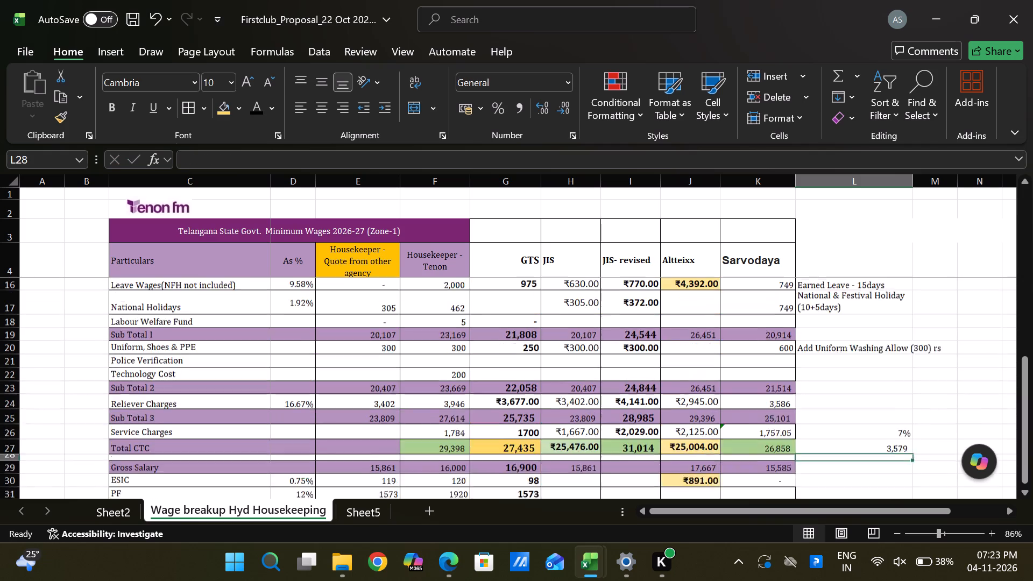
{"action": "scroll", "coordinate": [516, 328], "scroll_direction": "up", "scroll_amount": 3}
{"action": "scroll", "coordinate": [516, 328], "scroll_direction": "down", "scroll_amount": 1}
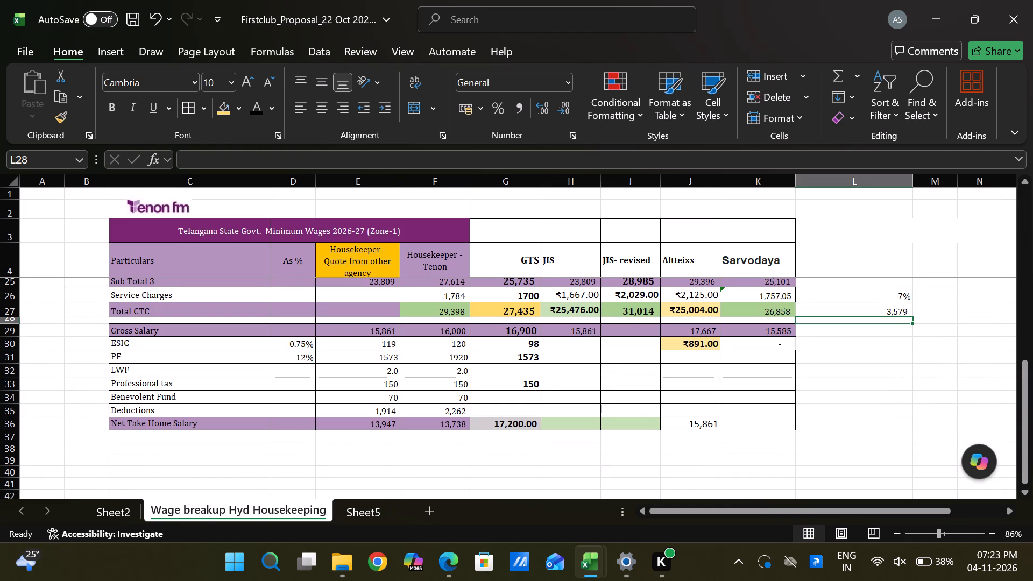
Switch to the GtS Facility Proposal workbook, enable editing to check its Cost Breakup sheet, and close the workbook.
{"action": "key", "text": "alt+Tab"}
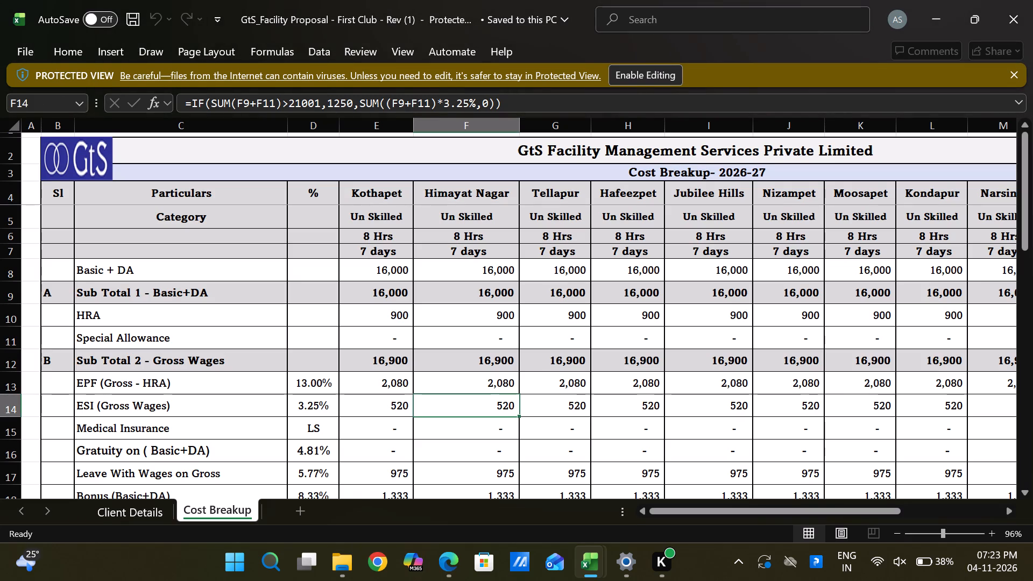
{"action": "left_click", "coordinate": [645, 74]}
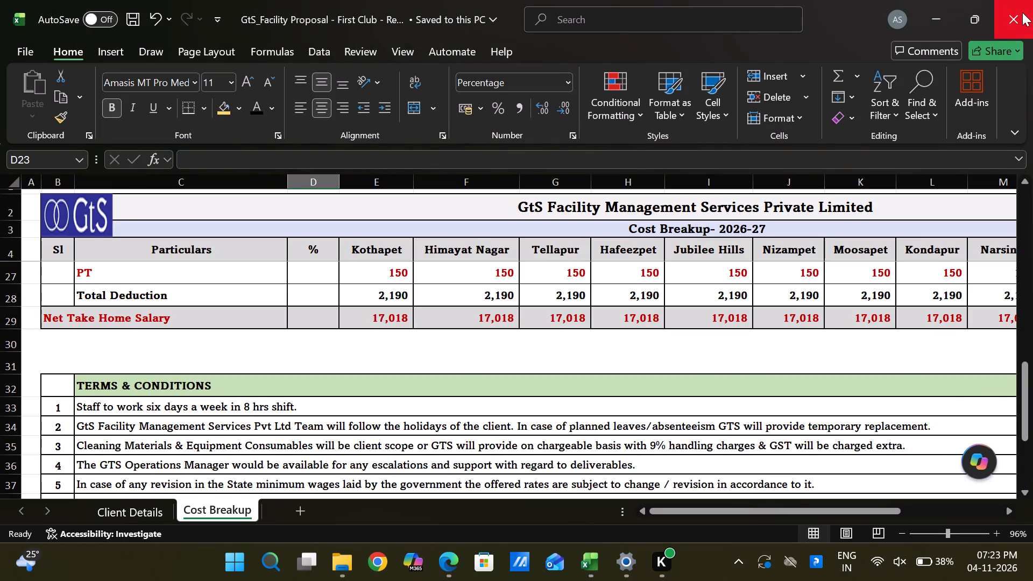
{"action": "scroll", "coordinate": [751, 258], "scroll_direction": "up", "scroll_amount": 5}
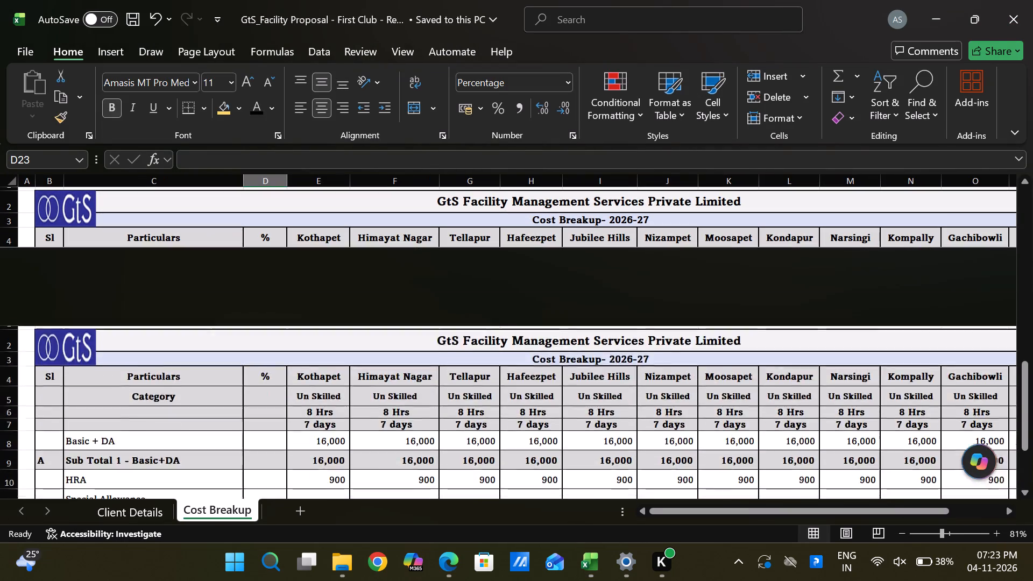
{"action": "left_click", "coordinate": [1009, 19]}
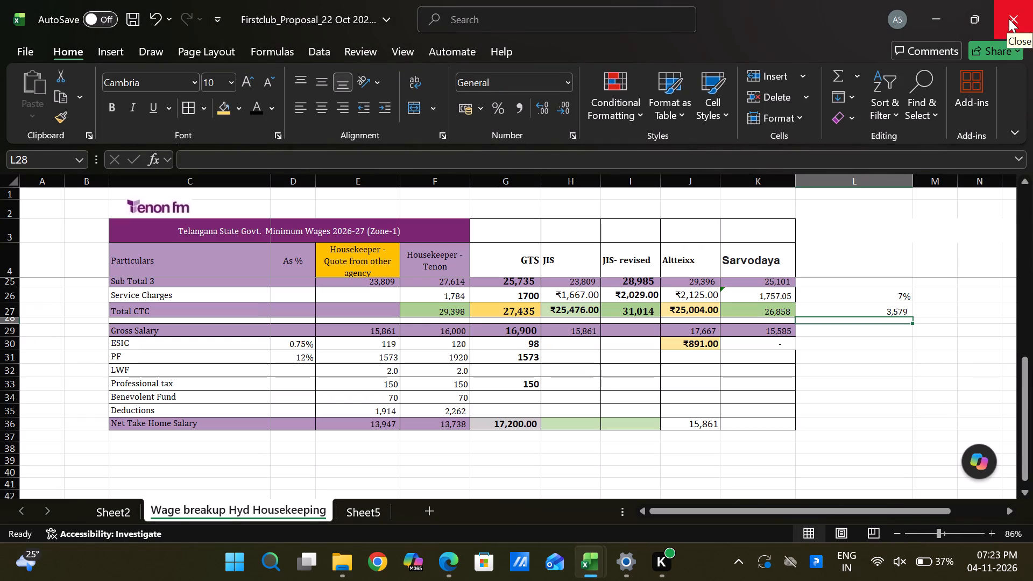
Switch to the JIS Firstclub revised commercial workbook and review the wage components on the Hyd (REVISED) sheet.
{"action": "key", "text": "alt+Tab"}
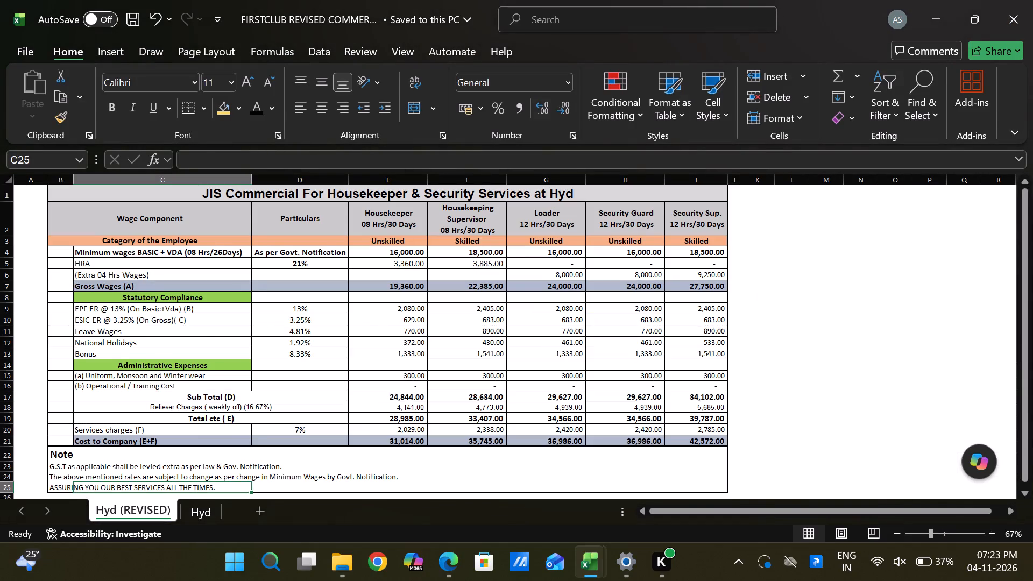
{"action": "scroll", "coordinate": [440, 371], "scroll_direction": "down", "scroll_amount": 1}
{"action": "scroll", "coordinate": [440, 371], "scroll_direction": "up", "scroll_amount": 4}
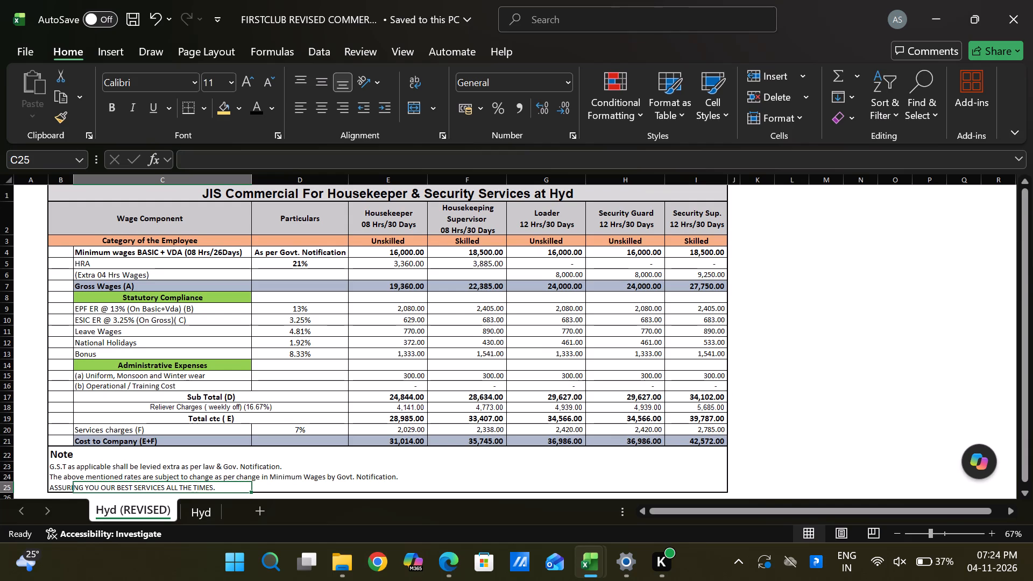
Minimise the JIS revised commercial workbook to return to the Wage breakup Hyd Housekeeping sheet in the Firstclub proposal workbook.
{"action": "left_click", "coordinate": [925, 0]}
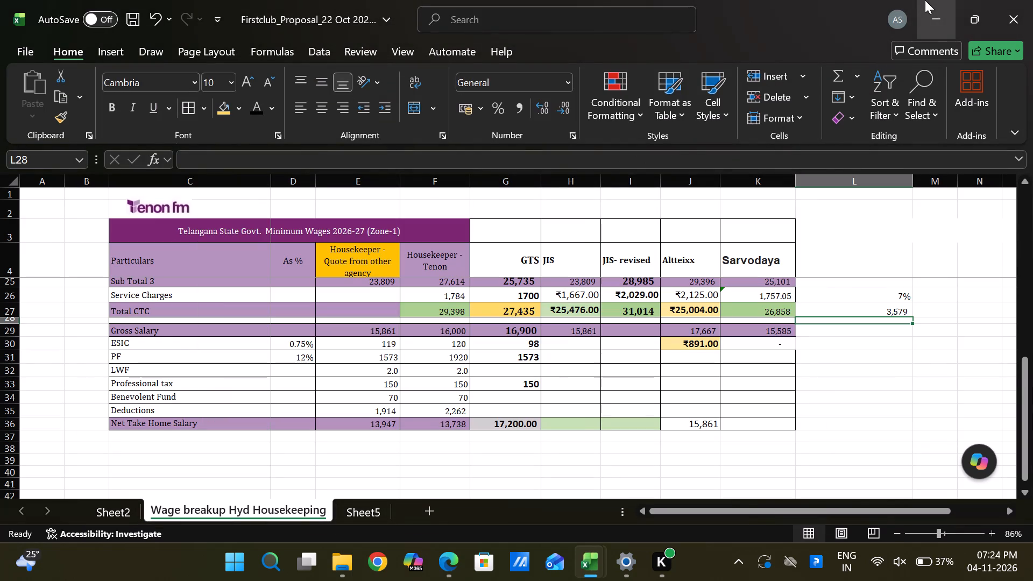
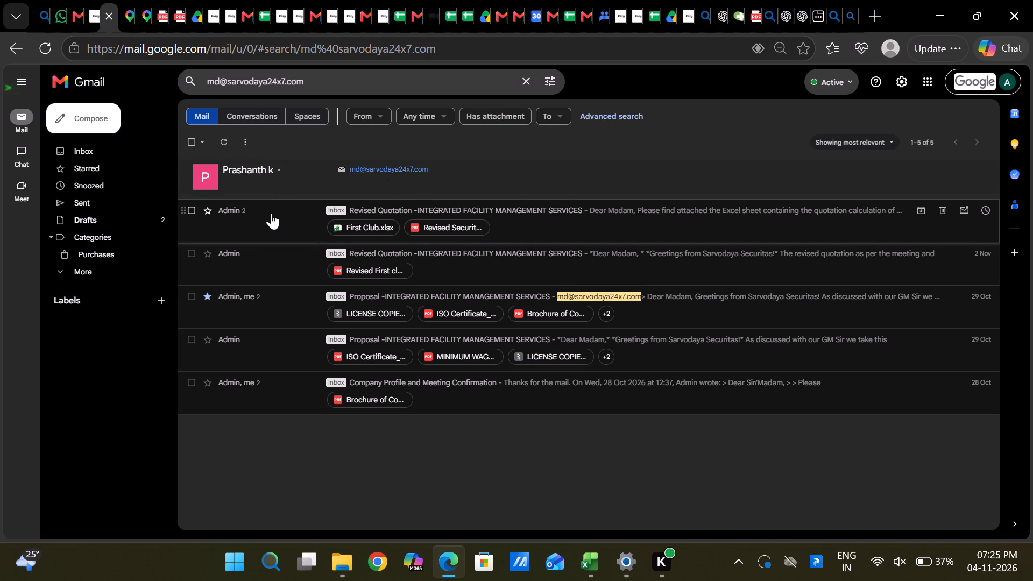
Download the First Club.xlsx attachment from Sarvodaya's latest Revised Quotation email and open it in Excel with editing enabled.
{"action": "left_click", "coordinate": [271, 213]}
{"action": "scroll", "coordinate": [340, 362], "scroll_direction": "down", "scroll_amount": 6}
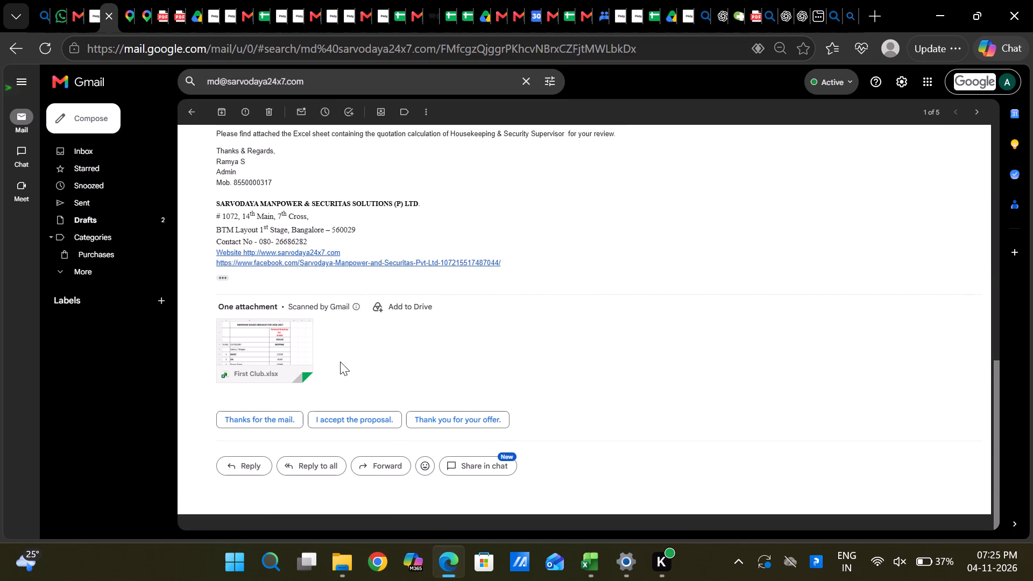
{"action": "left_click", "coordinate": [280, 359]}
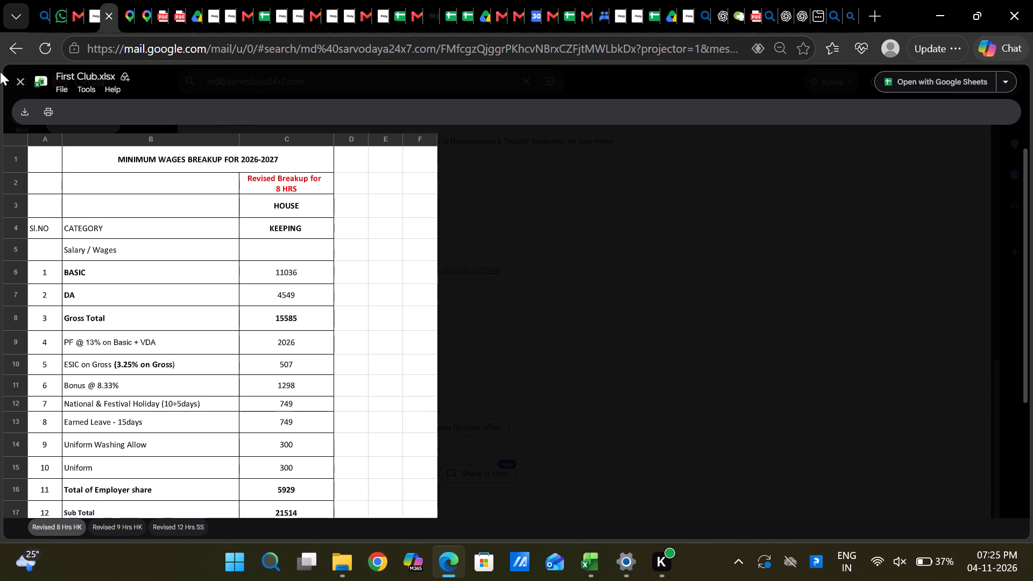
{"action": "left_click", "coordinate": [23, 114]}
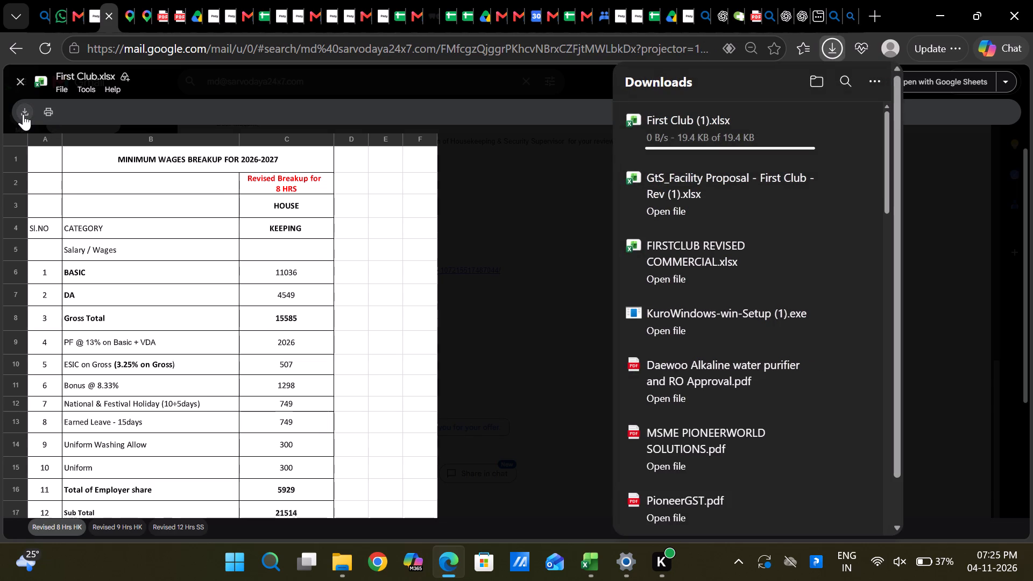
{"action": "left_click", "coordinate": [654, 134]}
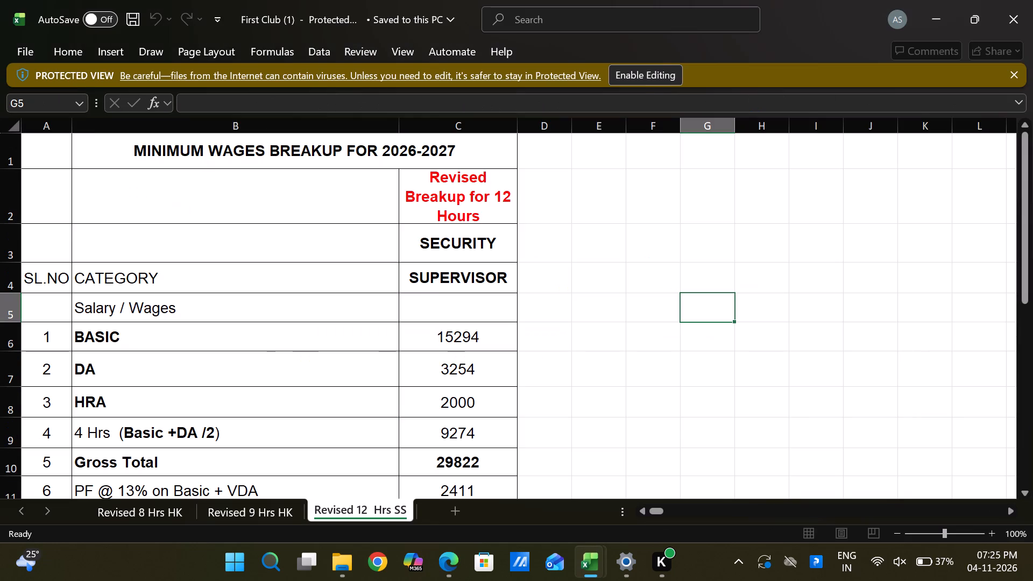
{"action": "left_click", "coordinate": [640, 80]}
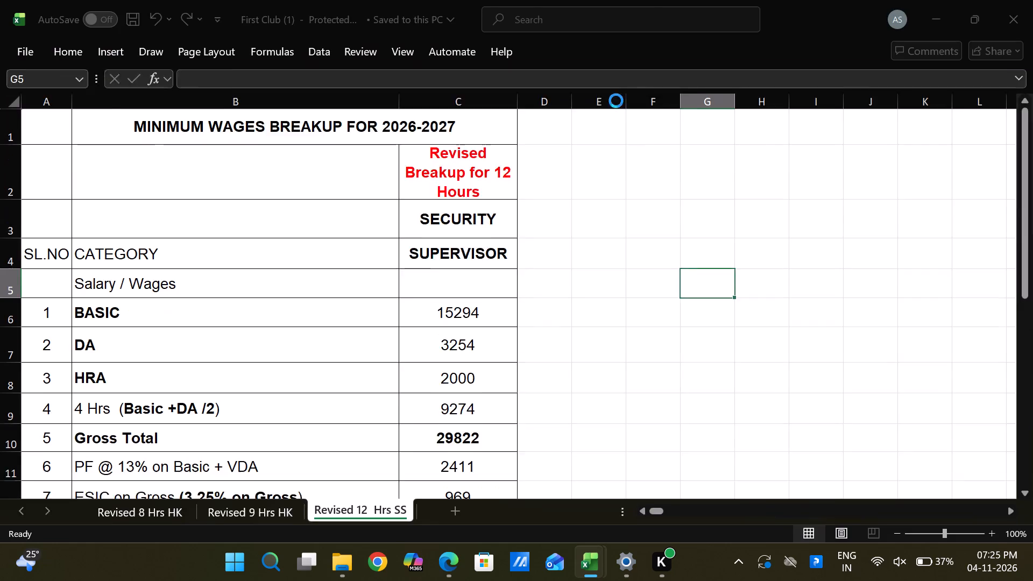
Review the wage breakups in First Club (1) on the Revised 12 Hrs SS, 9 Hrs HK and 8 Hrs HK sheets, including the 12-hour Grand Total formula.
{"action": "scroll", "coordinate": [516, 320], "scroll_direction": "down", "scroll_amount": 1}
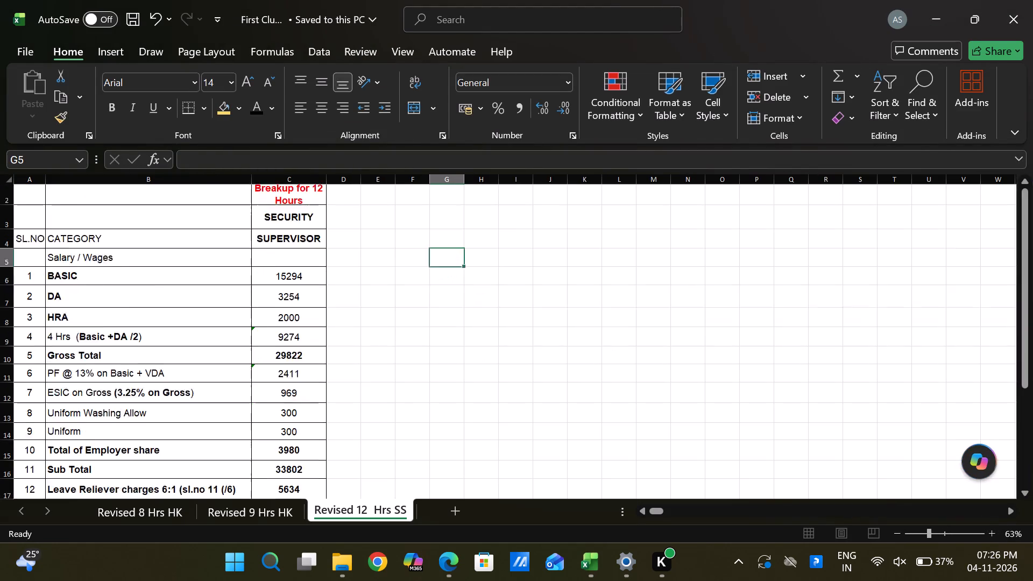
{"action": "scroll", "coordinate": [516, 320], "scroll_direction": "down", "scroll_amount": 1}
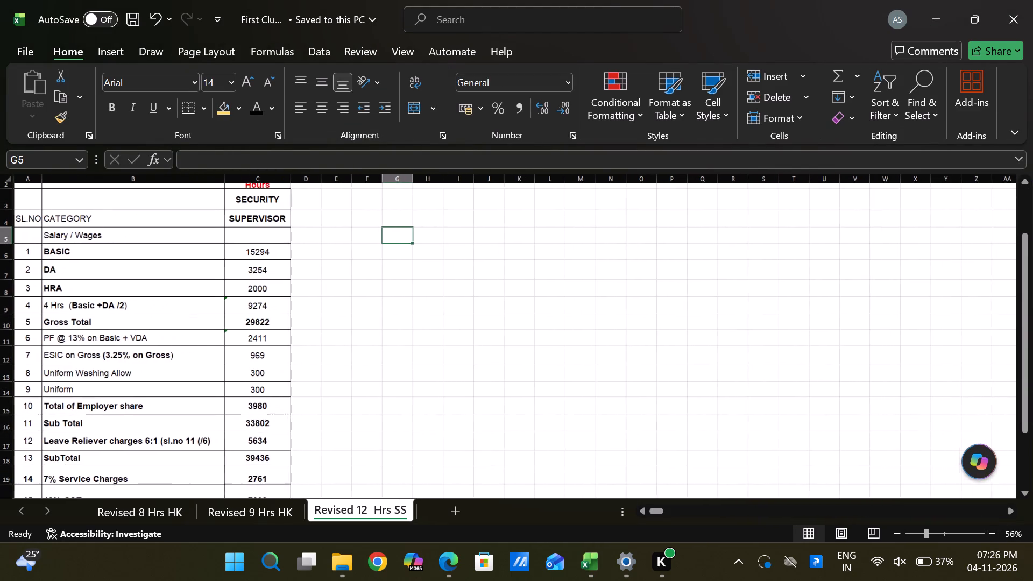
{"action": "scroll", "coordinate": [516, 320], "scroll_direction": "up", "scroll_amount": 2}
{"action": "left_click", "coordinate": [251, 499]}
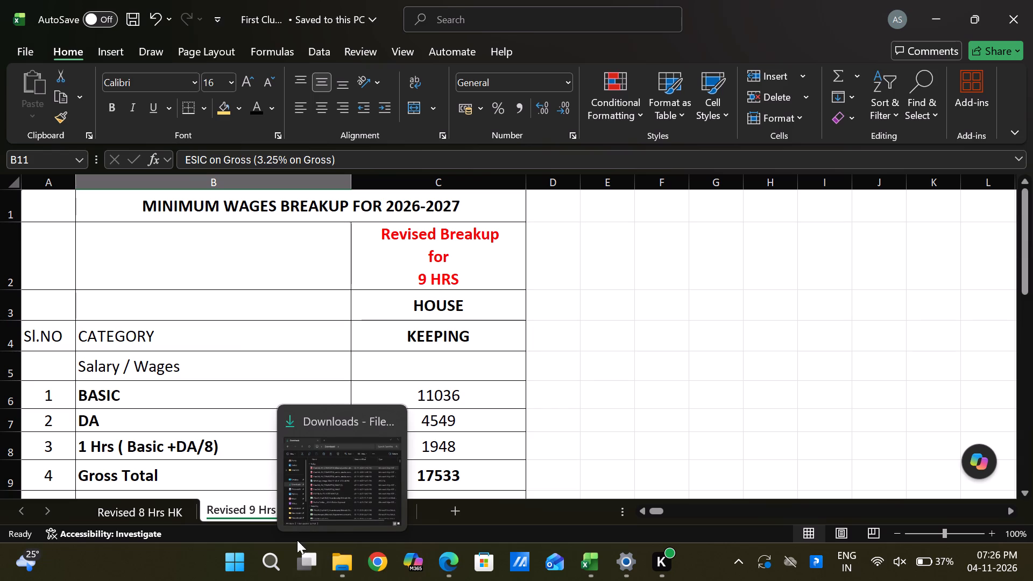
{"action": "left_click", "coordinate": [164, 516]}
{"action": "scroll", "coordinate": [360, 396], "scroll_direction": "up", "scroll_amount": 3}
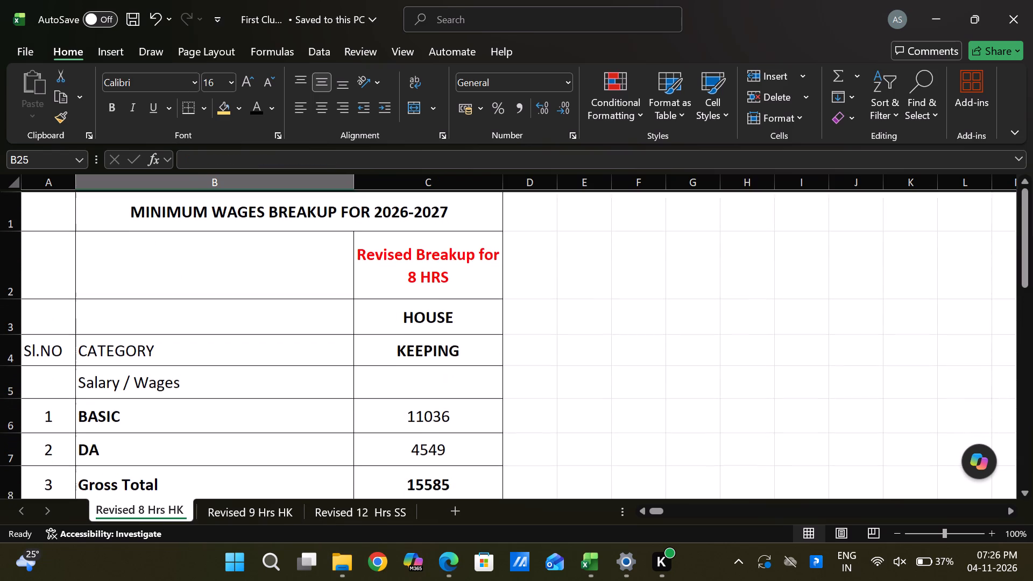
{"action": "left_click", "coordinate": [349, 525]}
{"action": "left_click", "coordinate": [363, 513]}
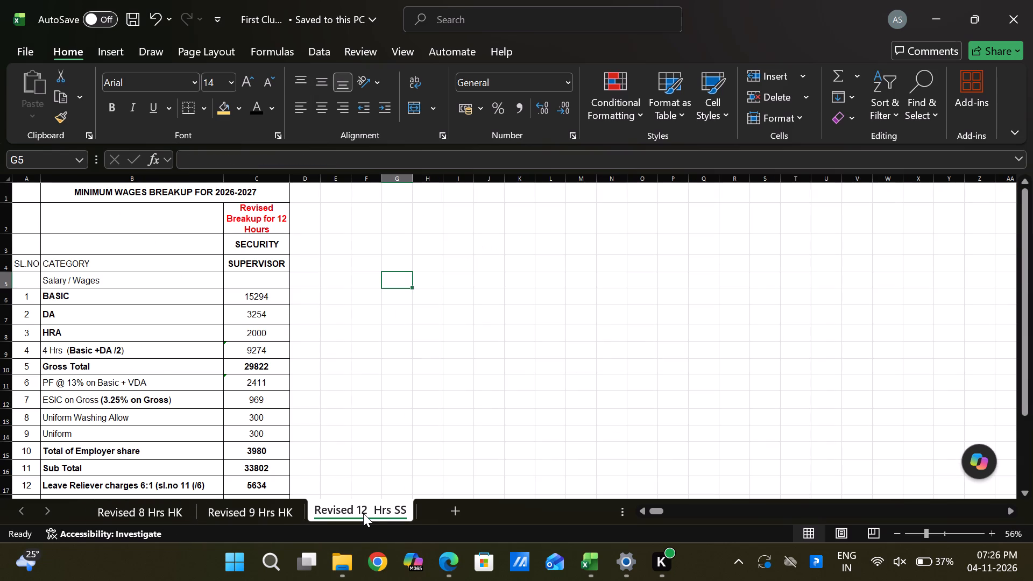
{"action": "left_click", "coordinate": [218, 245]}
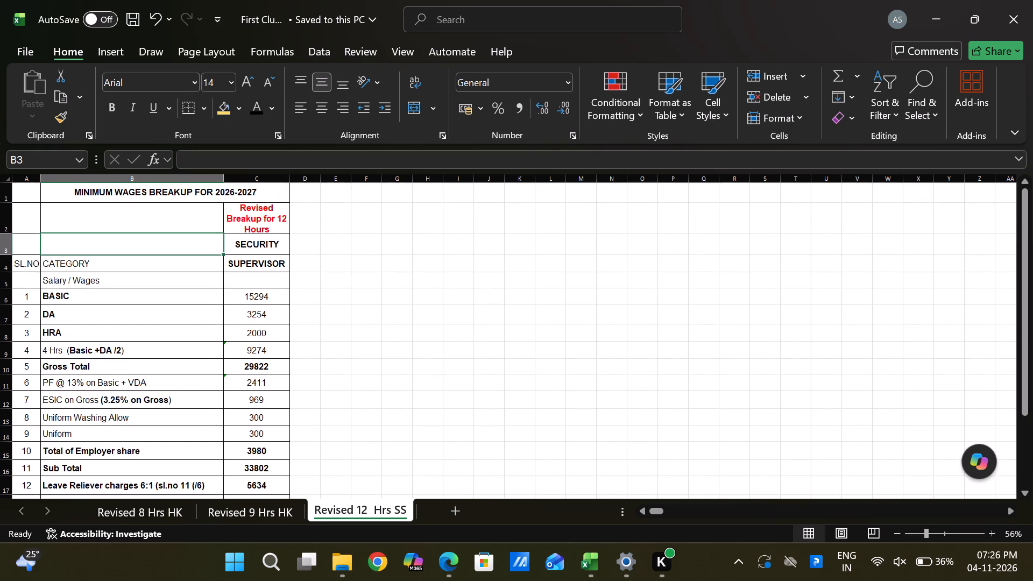
{"action": "scroll", "coordinate": [246, 308], "scroll_direction": "down", "scroll_amount": 1}
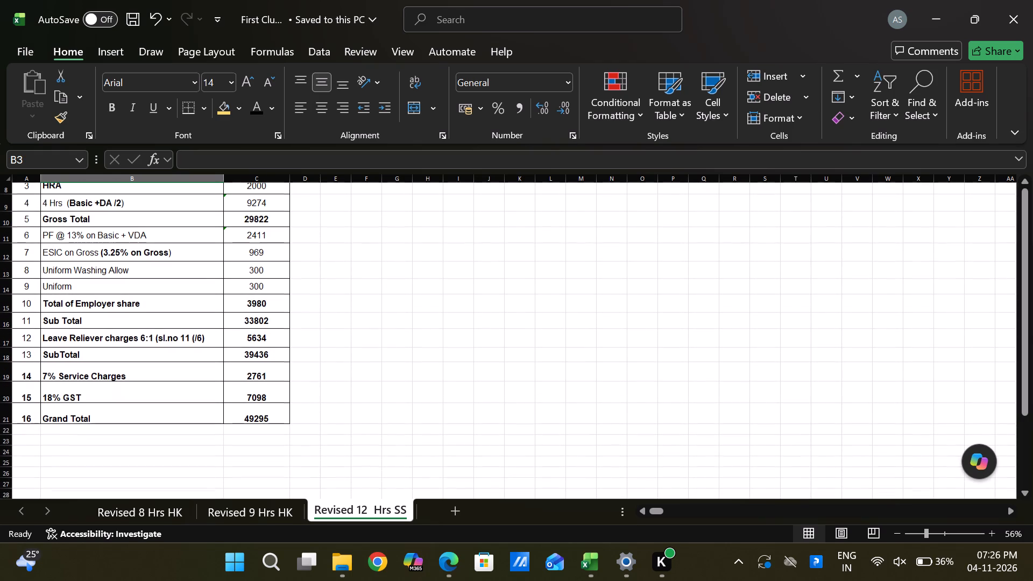
{"action": "scroll", "coordinate": [246, 308], "scroll_direction": "down", "scroll_amount": 2}
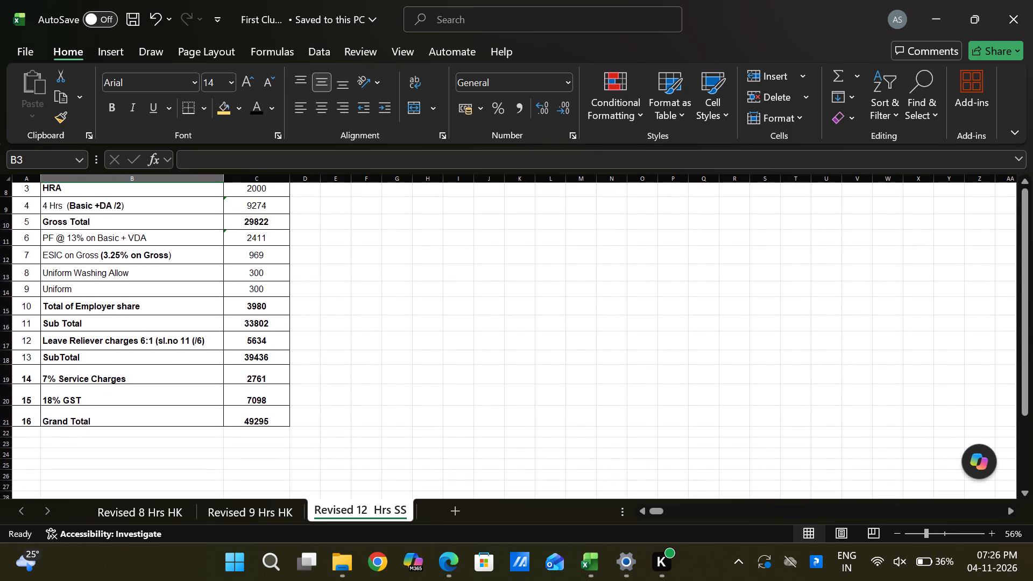
{"action": "left_click", "coordinate": [261, 419]}
{"action": "scroll", "coordinate": [332, 370], "scroll_direction": "up", "scroll_amount": 2}
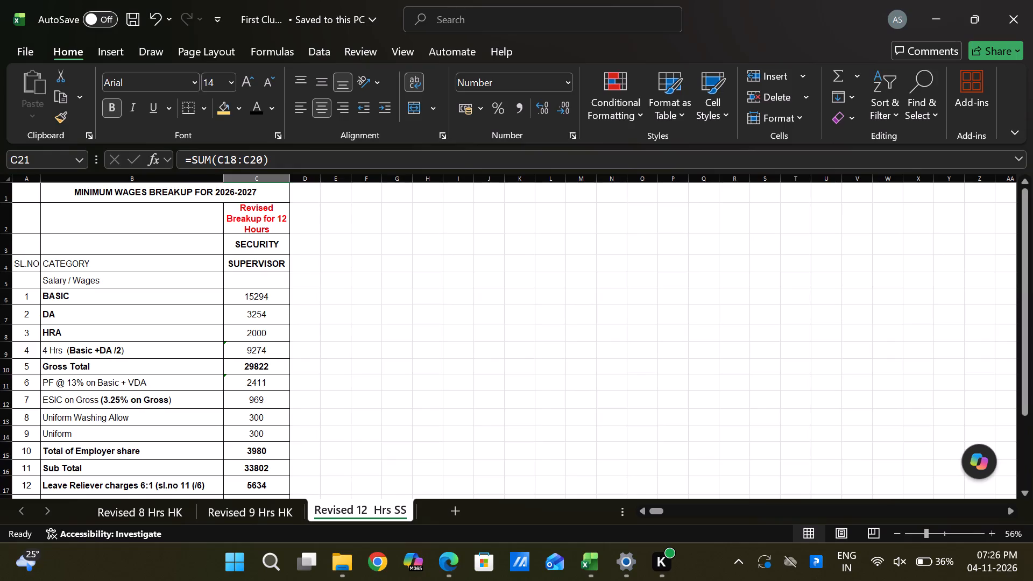
On the Revised 12 Hrs SS sheet, add headings JIS in D2 and Tenon in E2, and enter 16000 as the JIS BASIC.
{"action": "left_click", "coordinate": [316, 215]}
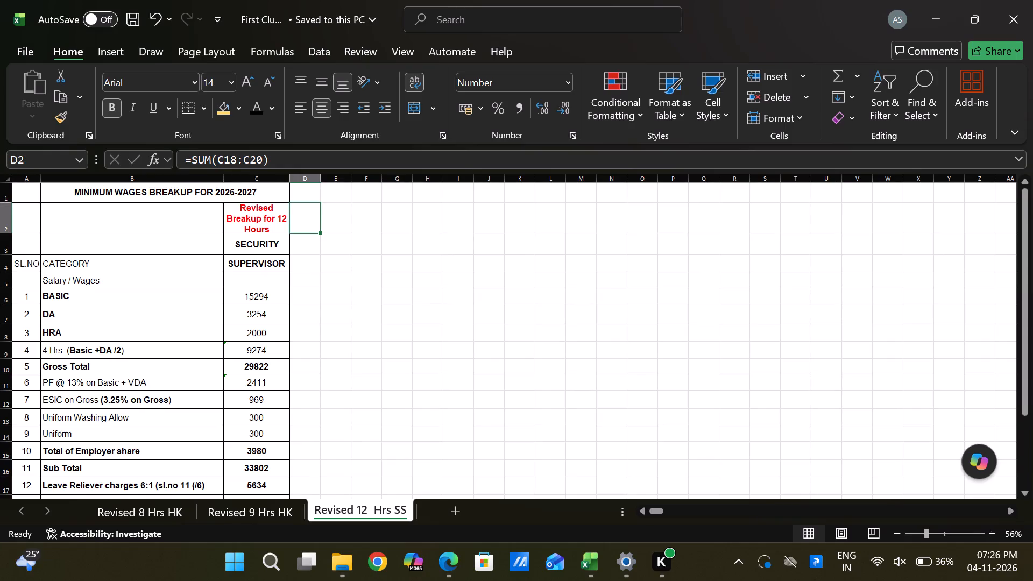
{"action": "type", "text": "JIS"}
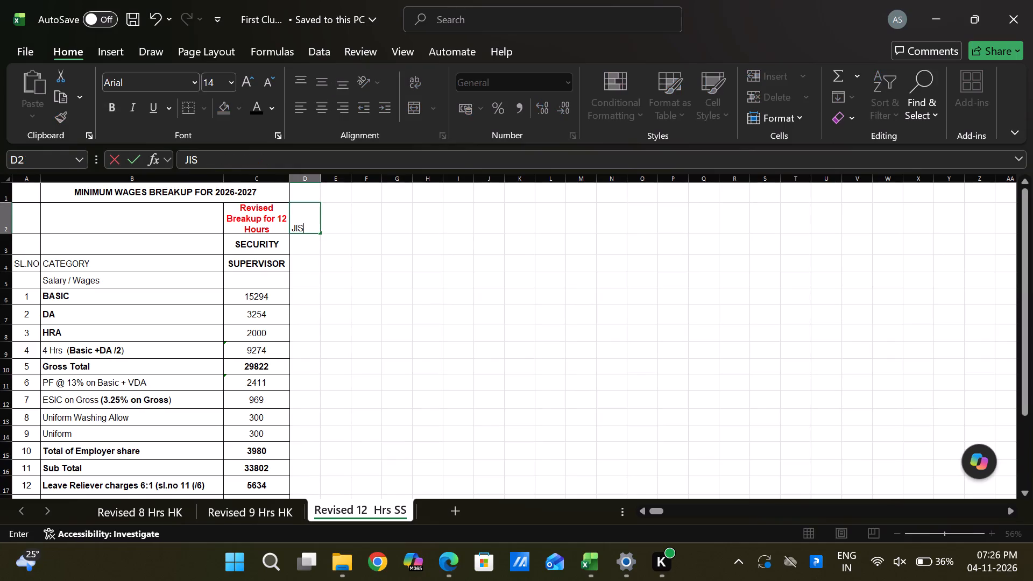
Complete the JIS heading in D2 and add the heading Tenon beside it in E2 on the Revised 12 Hrs SS sheet.
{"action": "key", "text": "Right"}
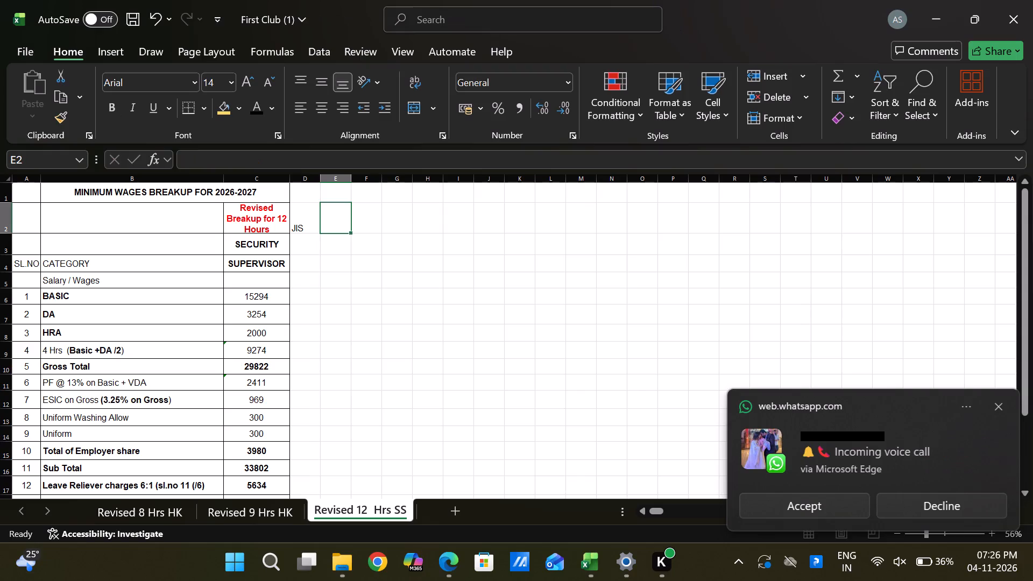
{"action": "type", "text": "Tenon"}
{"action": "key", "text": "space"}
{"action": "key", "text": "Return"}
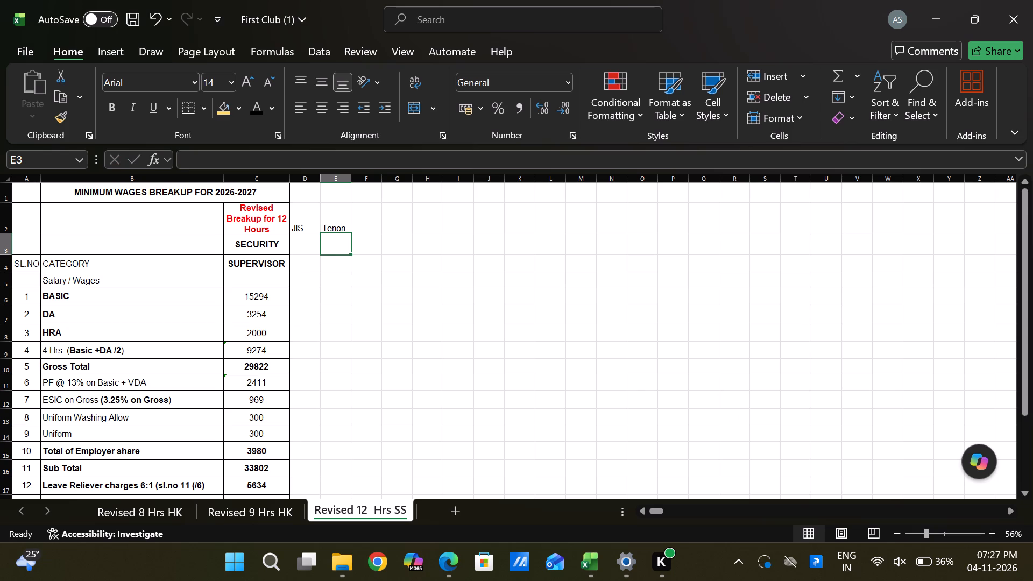
Enter 16000 as the BASIC wage in D6 of the JIS column.
{"action": "left_click", "coordinate": [314, 296]}
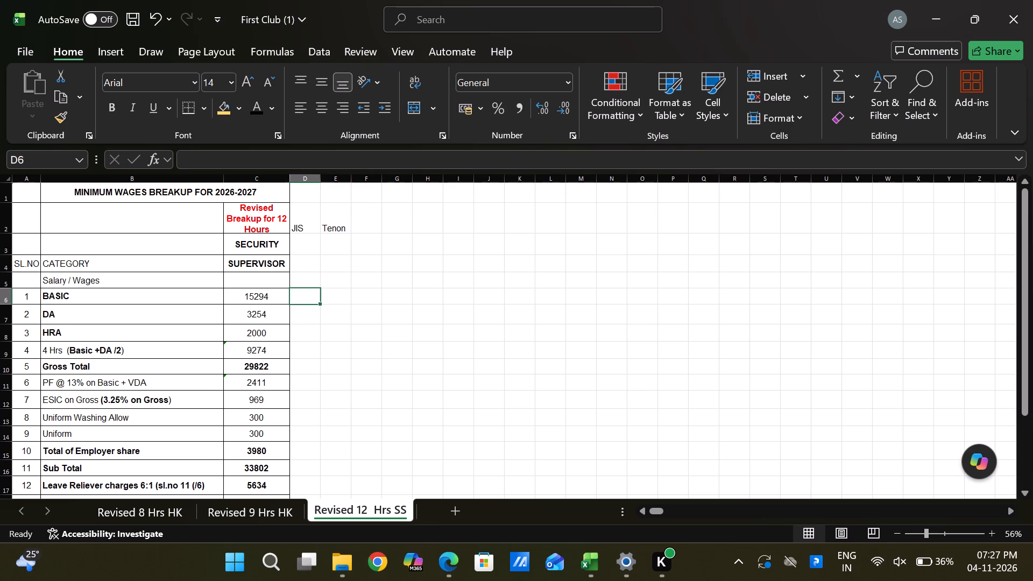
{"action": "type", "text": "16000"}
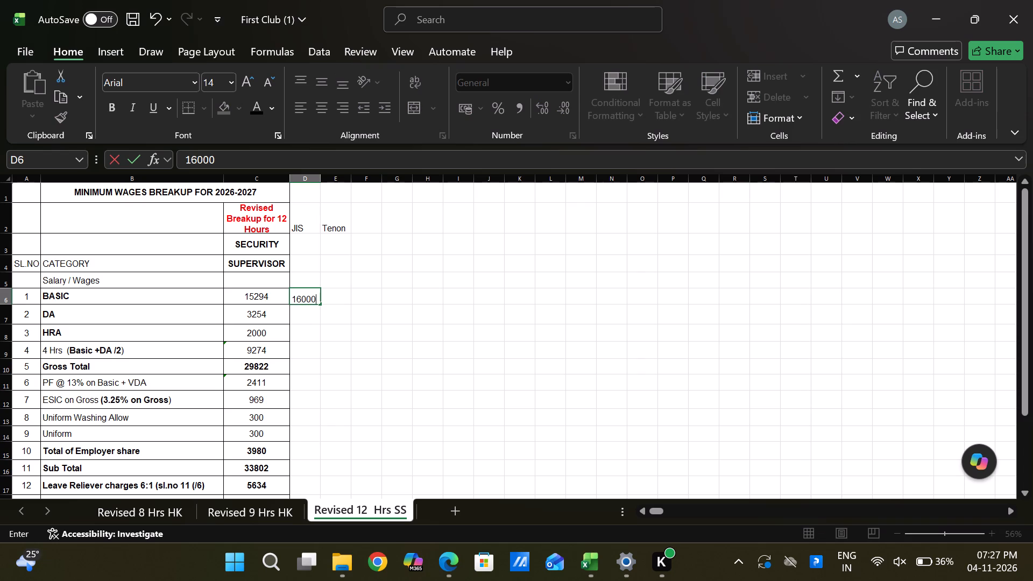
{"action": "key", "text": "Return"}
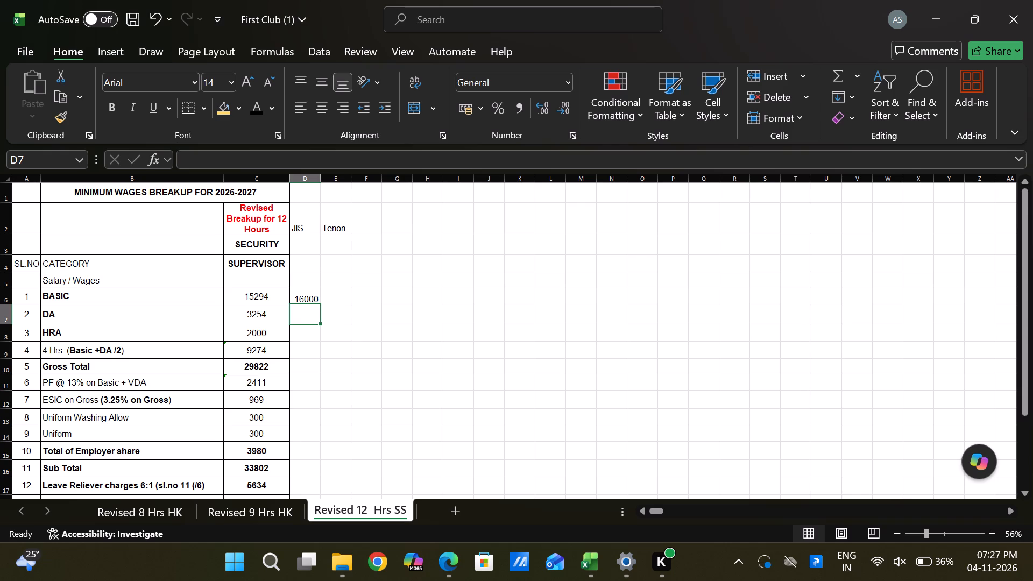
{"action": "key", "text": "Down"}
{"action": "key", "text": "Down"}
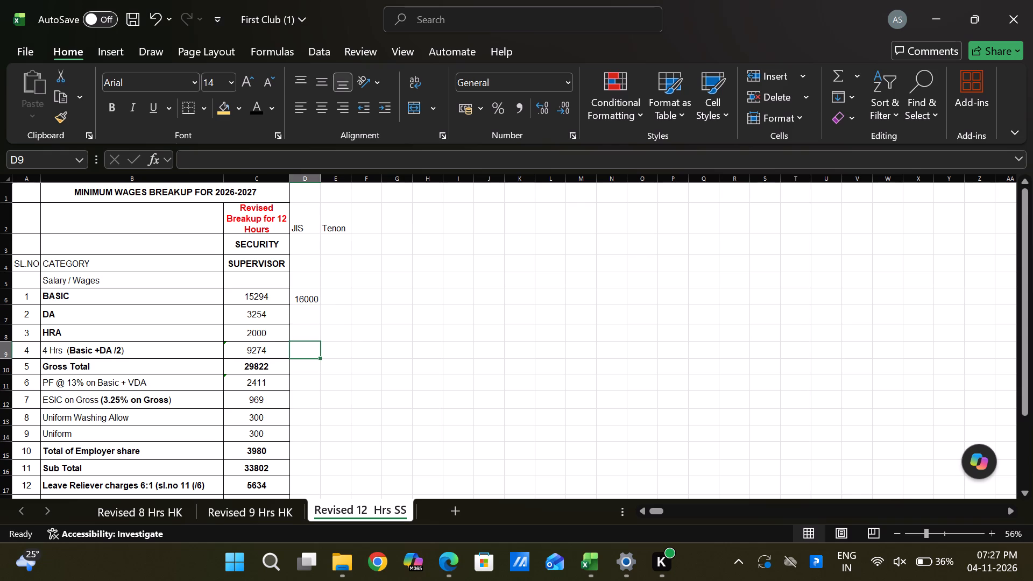
Enter 8000 in the JIS column for the 4 Hrs (Basic +DA /2) row.
{"action": "key", "text": "8"}
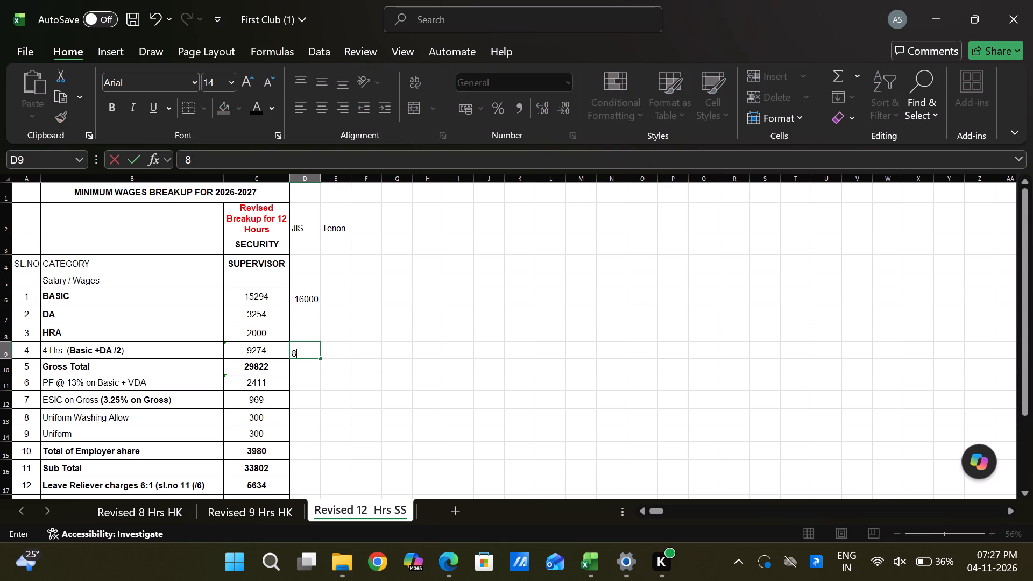
{"action": "type", "text": "0000"}
{"action": "key", "text": "BackSpace"}
{"action": "key", "text": "Return"}
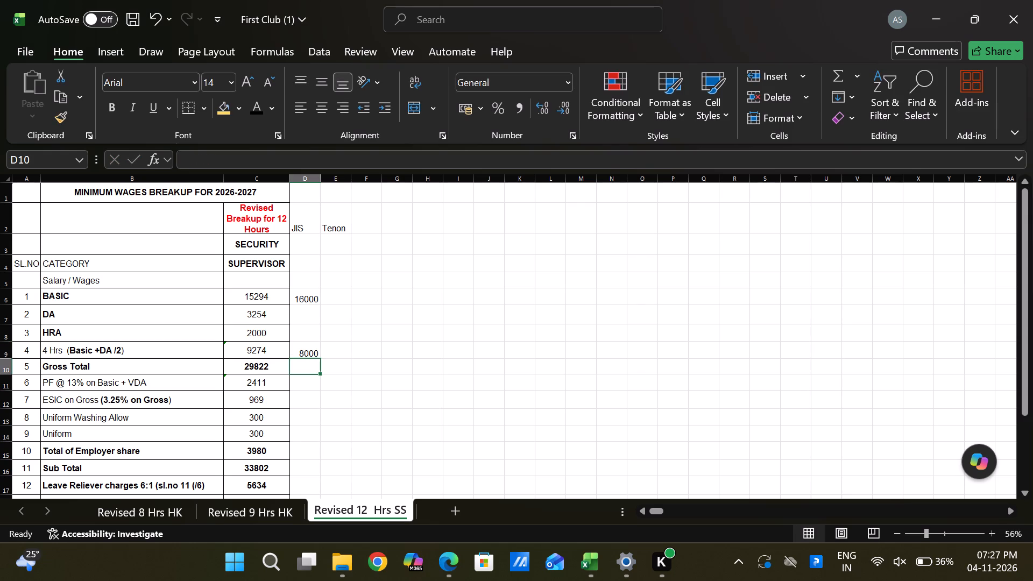
Copy the Security Supervisor Gross Total formula from C10 into the JIS column at D10.
{"action": "left_click", "coordinate": [270, 366]}
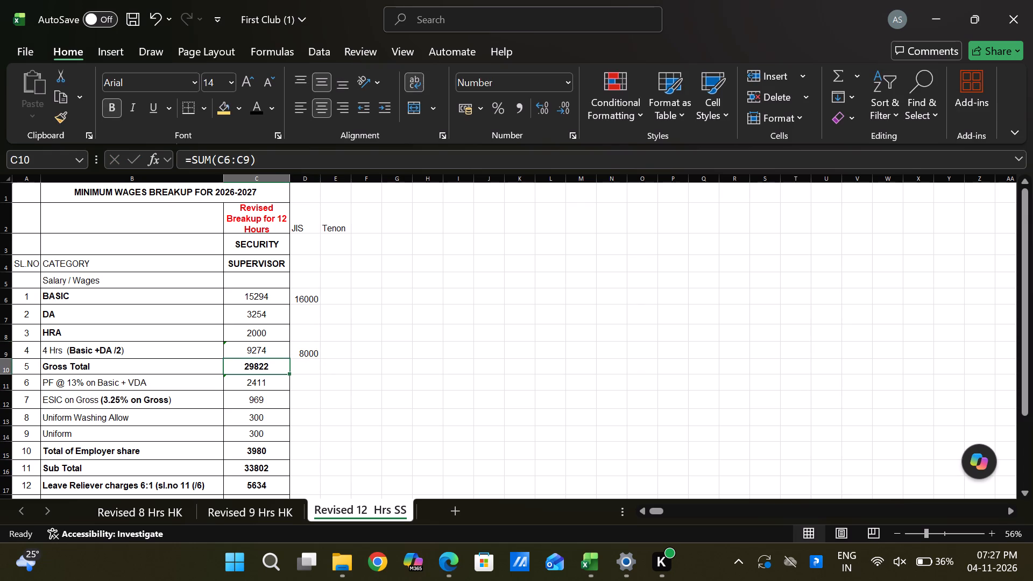
{"action": "key", "text": "ctrl+c"}
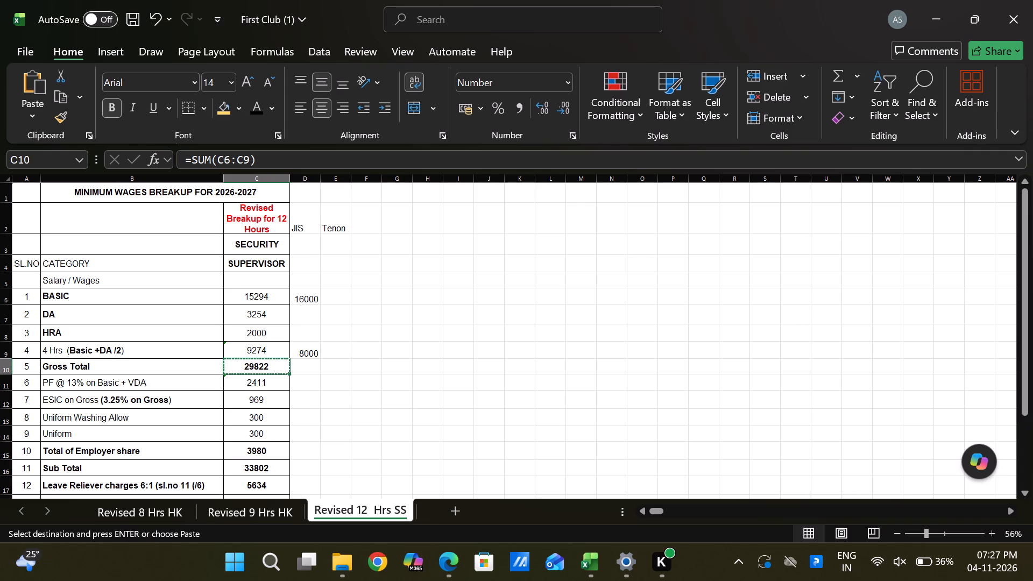
{"action": "key", "text": "Right"}
{"action": "key", "text": "ctrl+v"}
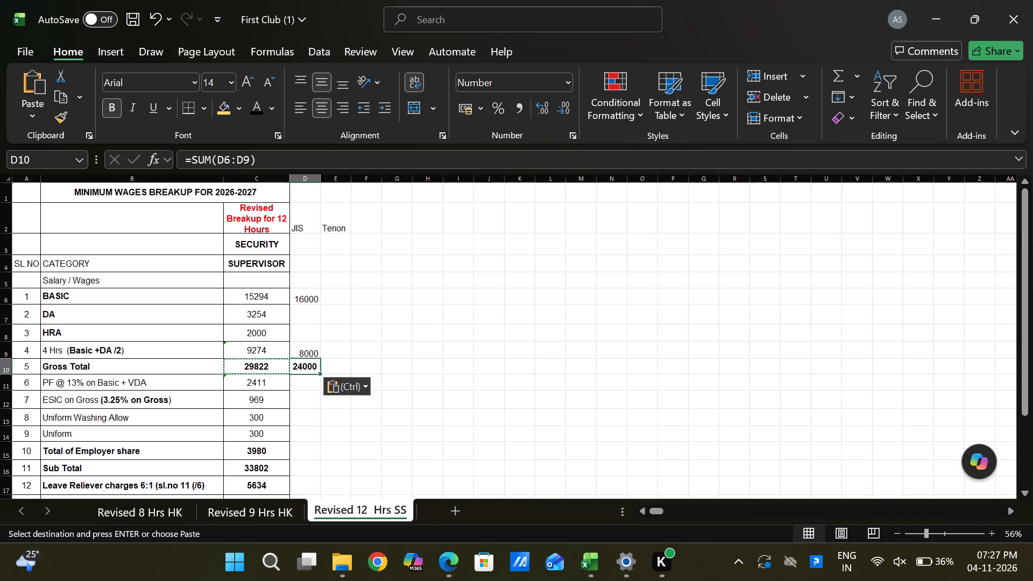
{"action": "key", "text": "Escape"}
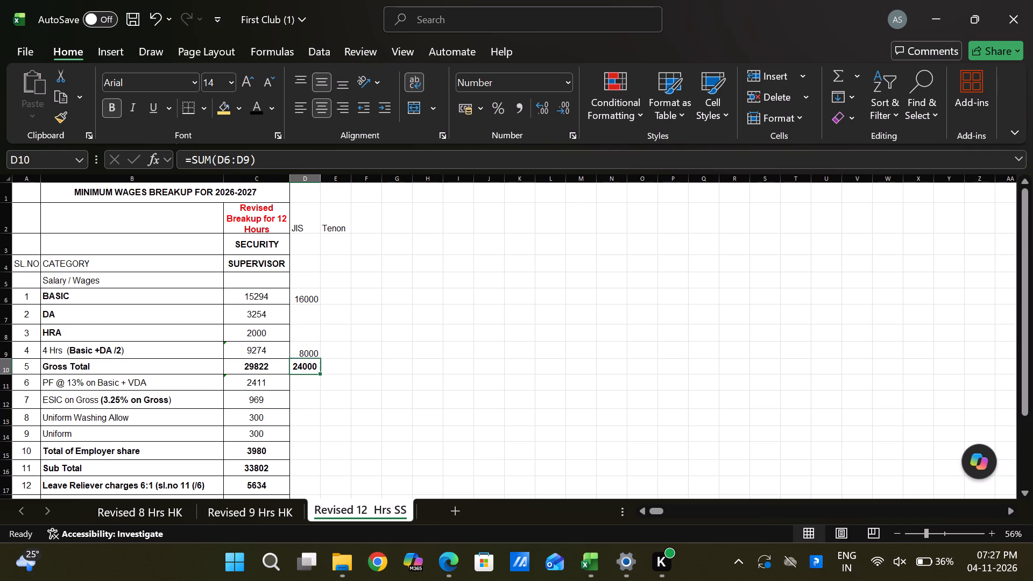
Enter the JIS employer contributions: 2080 for PF and 683 for ESIC on Gross.
{"action": "left_click", "coordinate": [304, 385]}
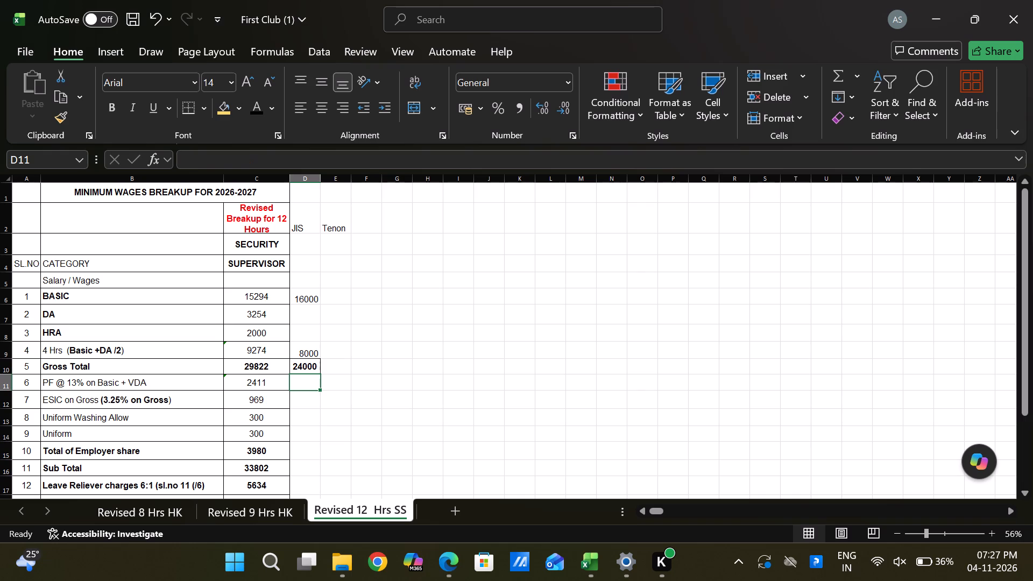
{"action": "type", "text": "2080"}
{"action": "key", "text": "Return"}
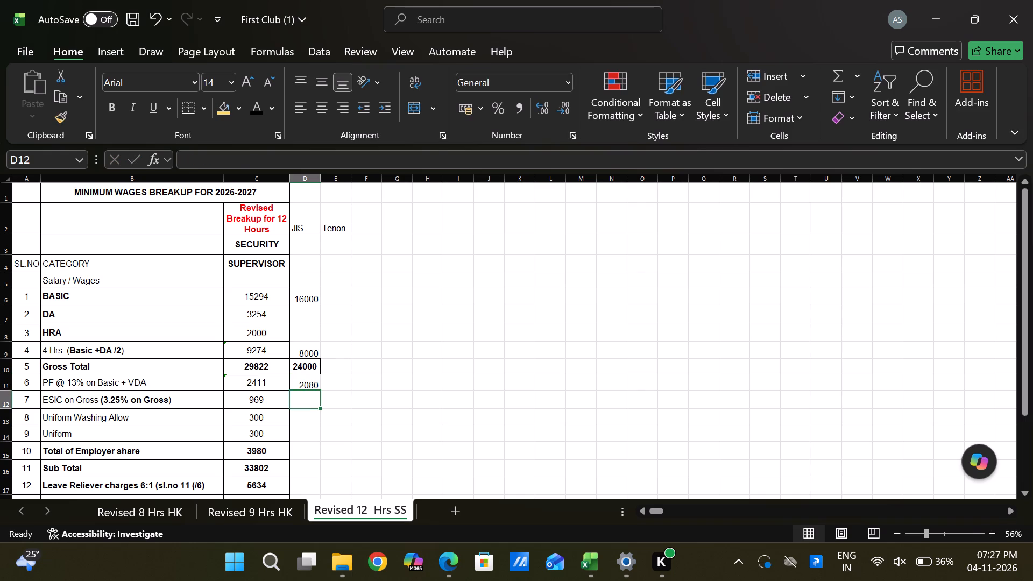
{"action": "type", "text": "683"}
{"action": "key", "text": "Return"}
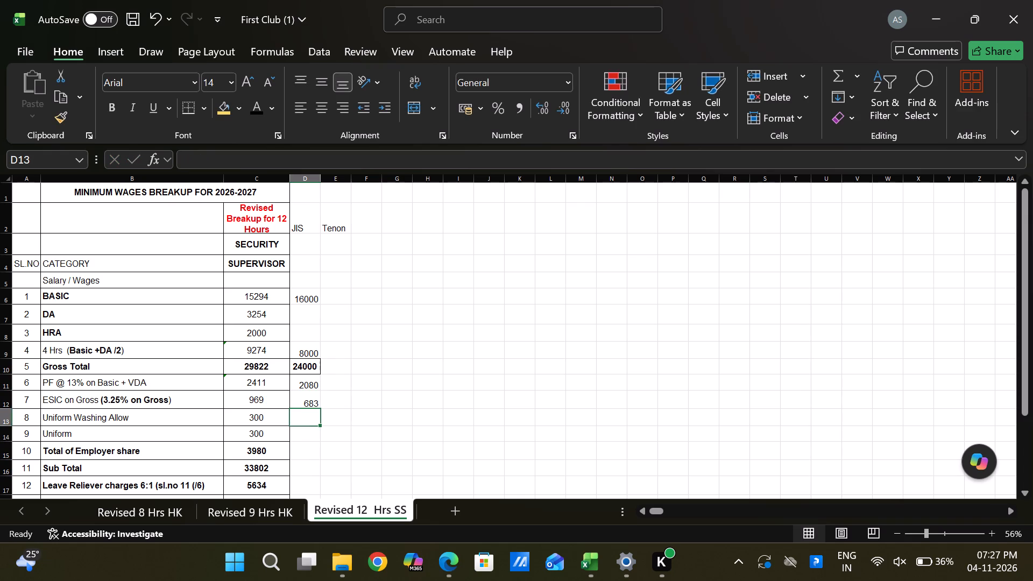
{"action": "key", "text": "Up"}
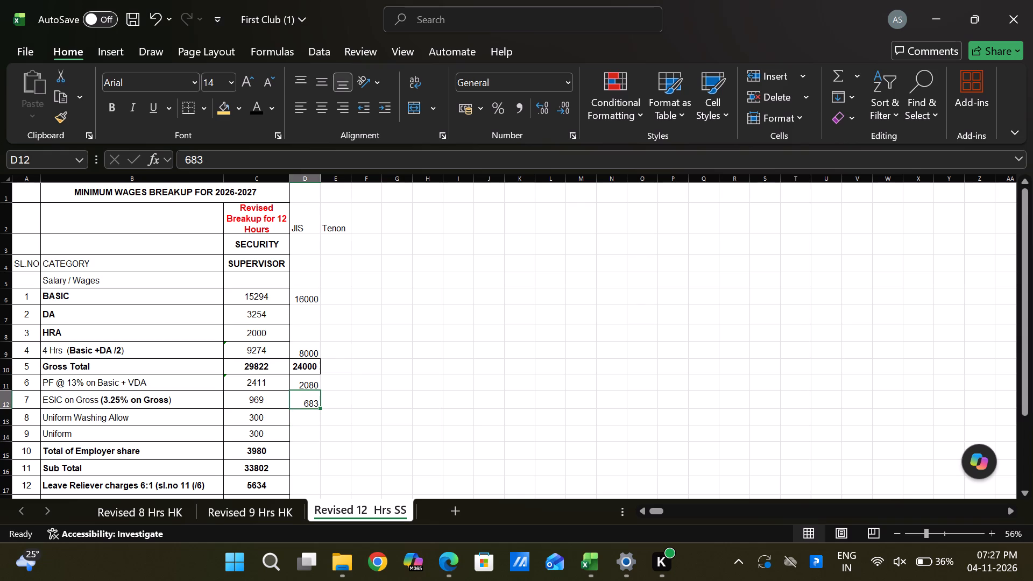
{"action": "key", "text": "Down"}
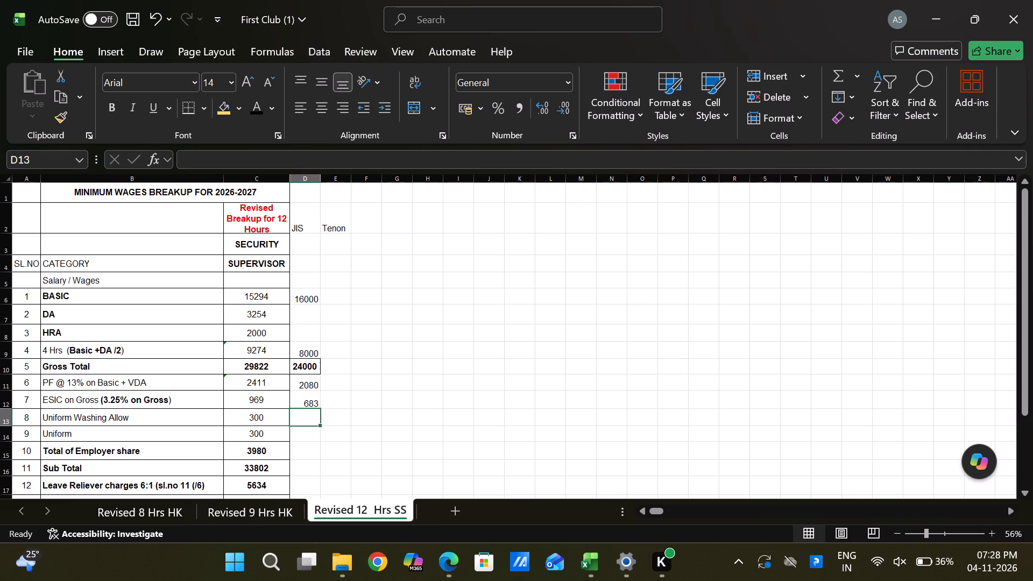
Clear the 18% GST amount from the Security Supervisor column in cell C20.
{"action": "scroll", "coordinate": [304, 385], "scroll_direction": "down", "scroll_amount": 2}
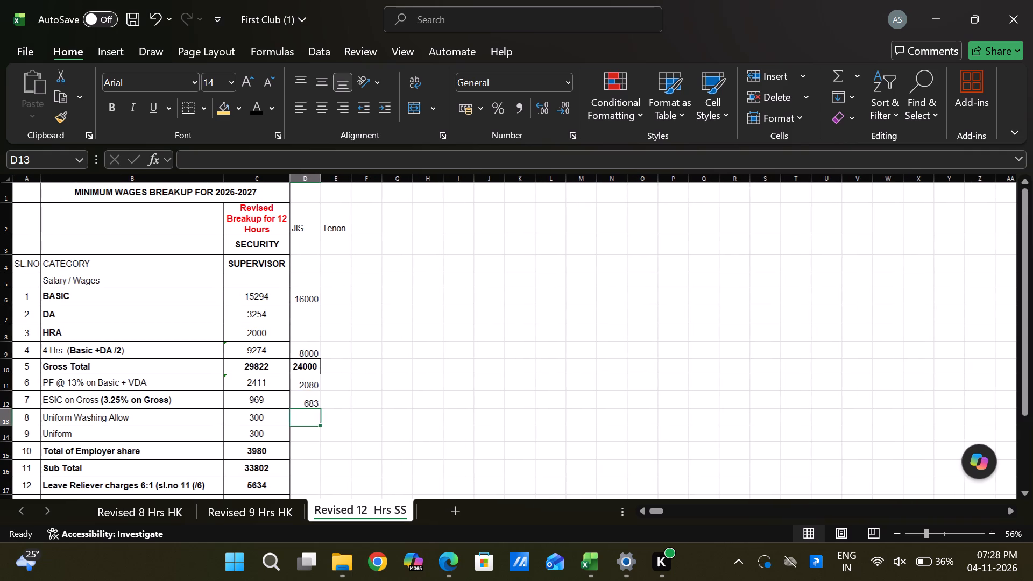
{"action": "left_click", "coordinate": [348, 391]}
{"action": "scroll", "coordinate": [348, 391], "scroll_direction": "down", "scroll_amount": 1}
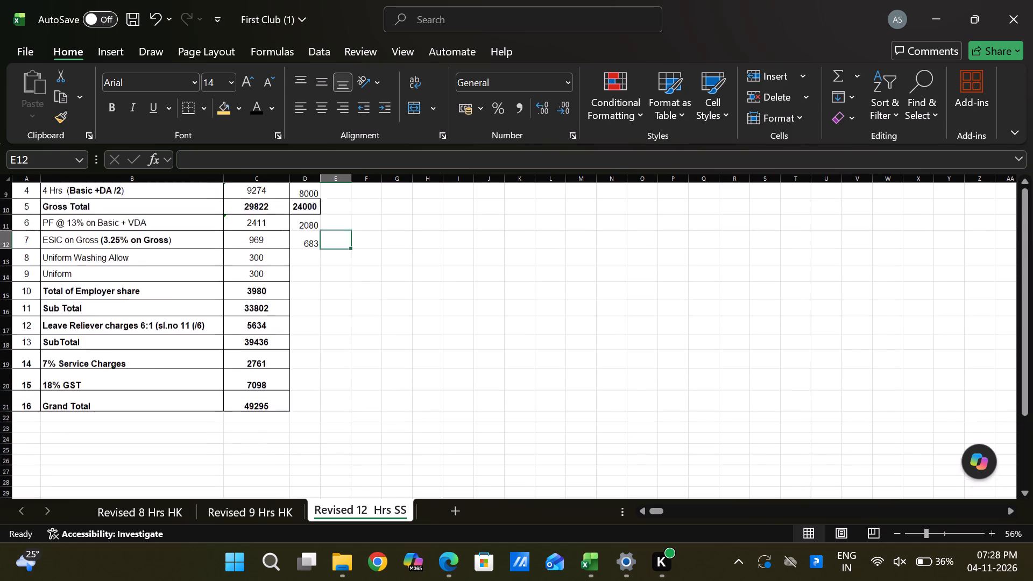
{"action": "scroll", "coordinate": [348, 391], "scroll_direction": "down", "scroll_amount": 3}
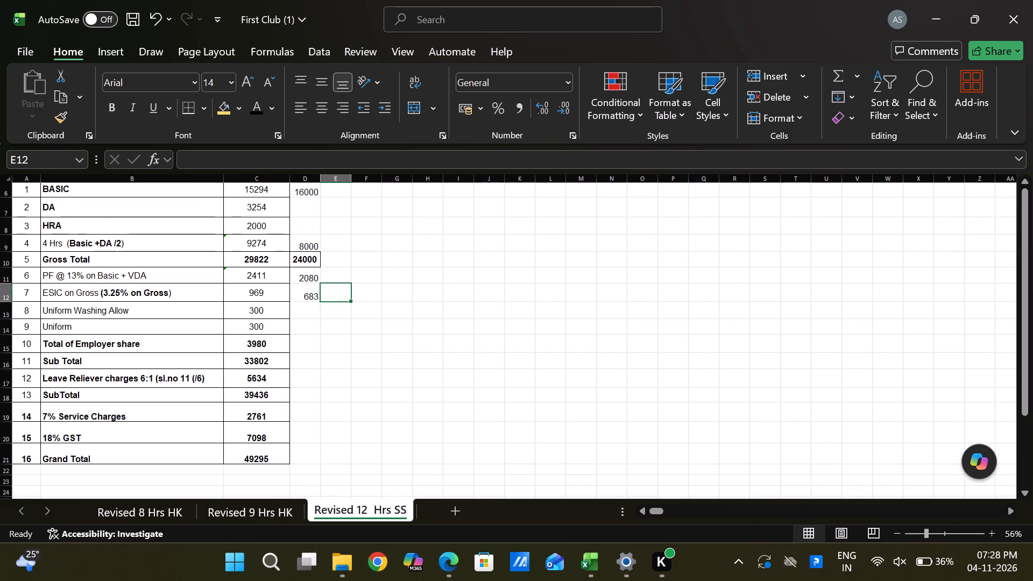
{"action": "scroll", "coordinate": [348, 391], "scroll_direction": "down", "scroll_amount": 3}
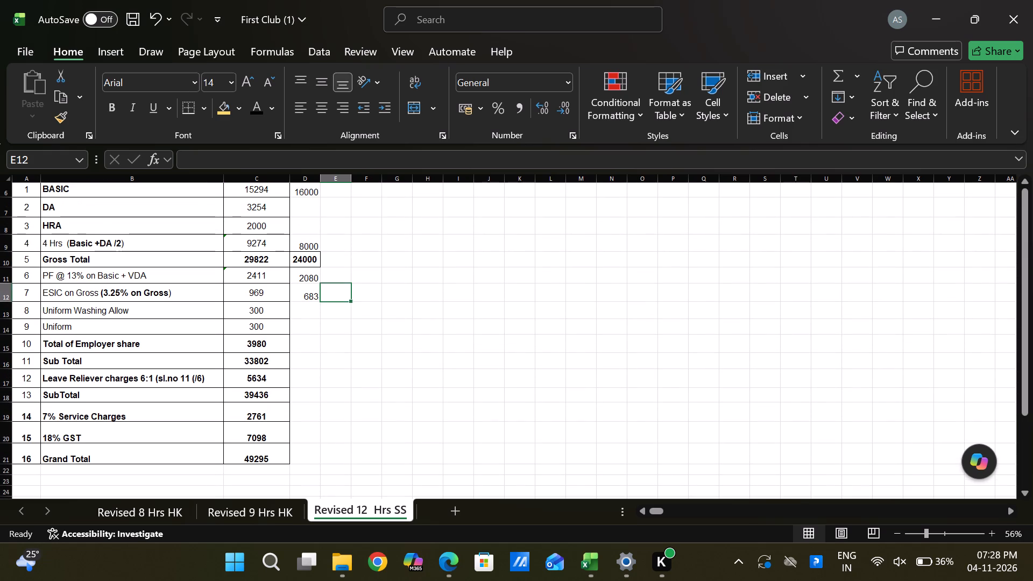
{"action": "scroll", "coordinate": [348, 391], "scroll_direction": "down", "scroll_amount": 1}
{"action": "left_click", "coordinate": [258, 430]}
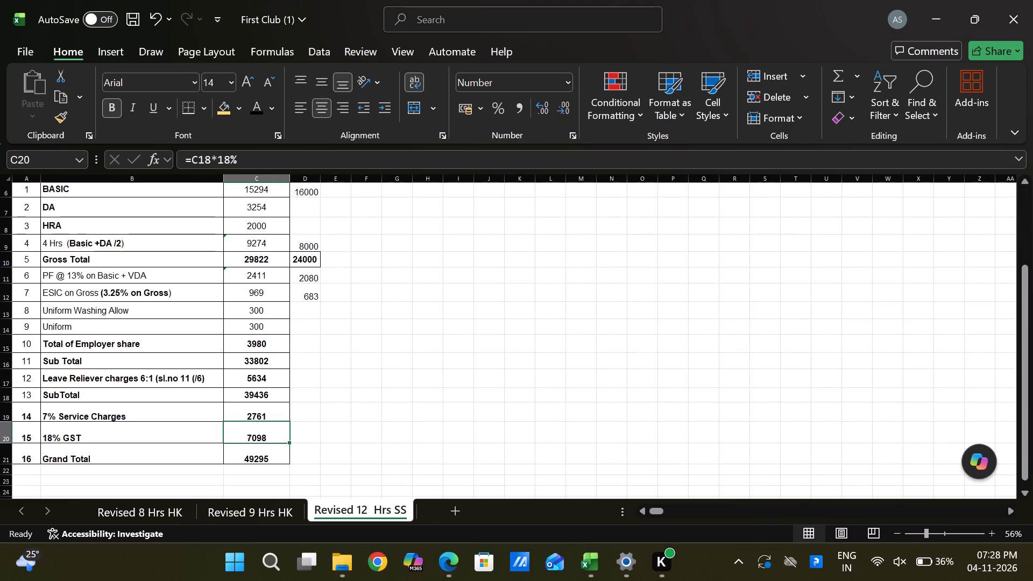
{"action": "key", "text": "BackSpace"}
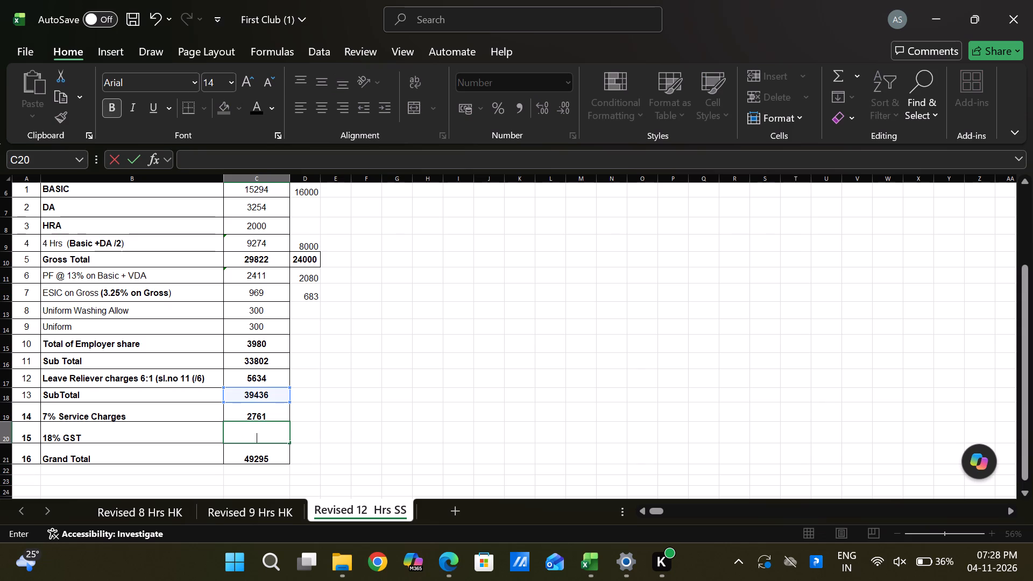
{"action": "key", "text": "Return"}
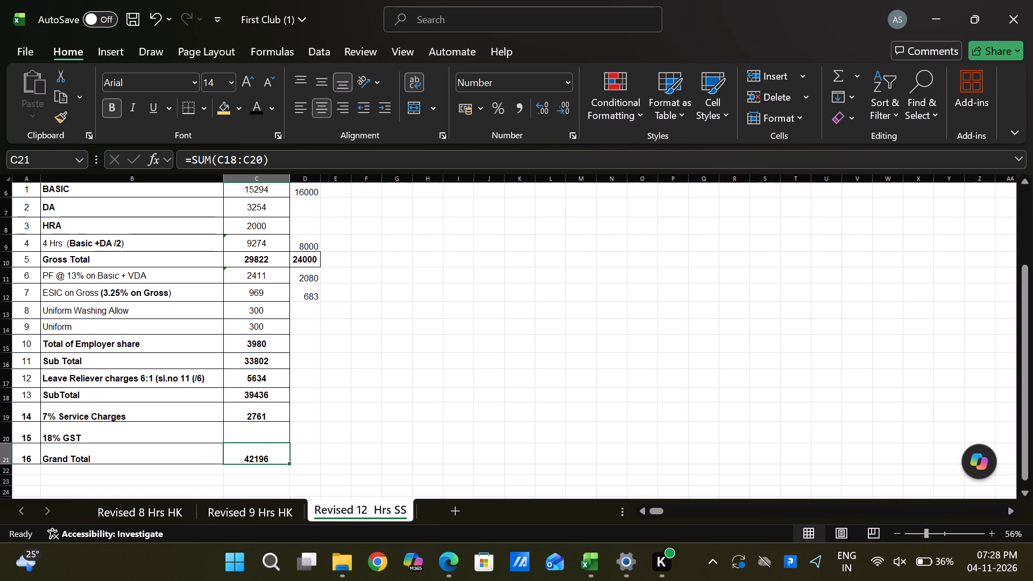
Clear the Uniform Washing Allow and Uniform amounts from the Security Supervisor column, cells C13 and C14.
{"action": "scroll", "coordinate": [258, 430], "scroll_direction": "up", "scroll_amount": 1}
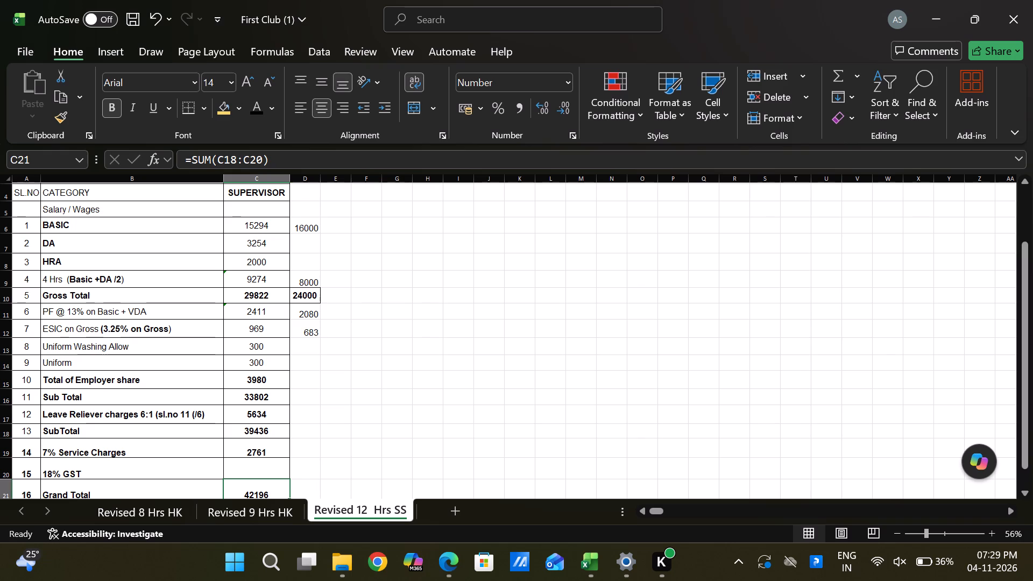
{"action": "left_click", "coordinate": [236, 346]}
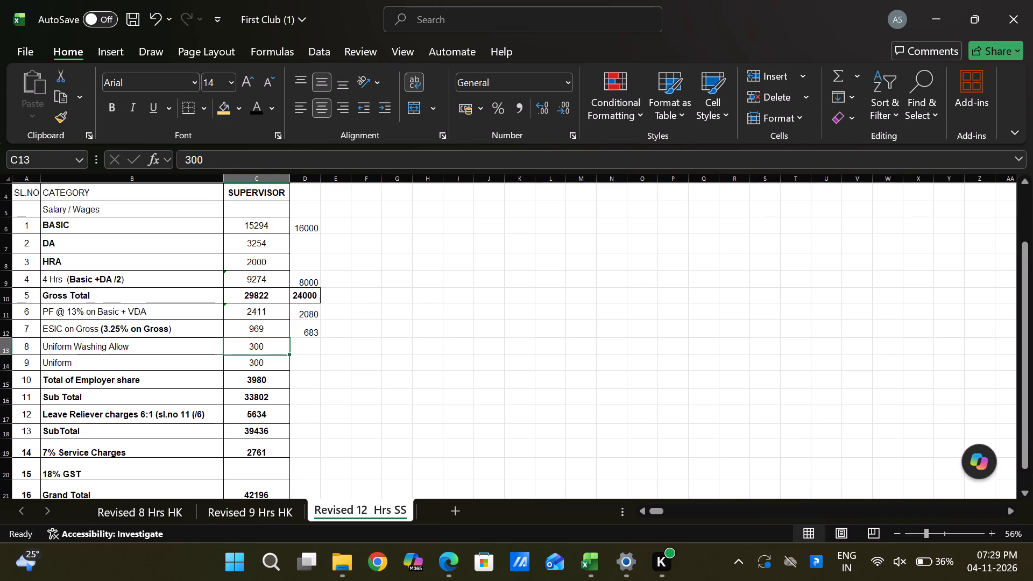
{"action": "key", "text": "BackSpace"}
{"action": "key", "text": "Down"}
{"action": "key", "text": "BackSpace"}
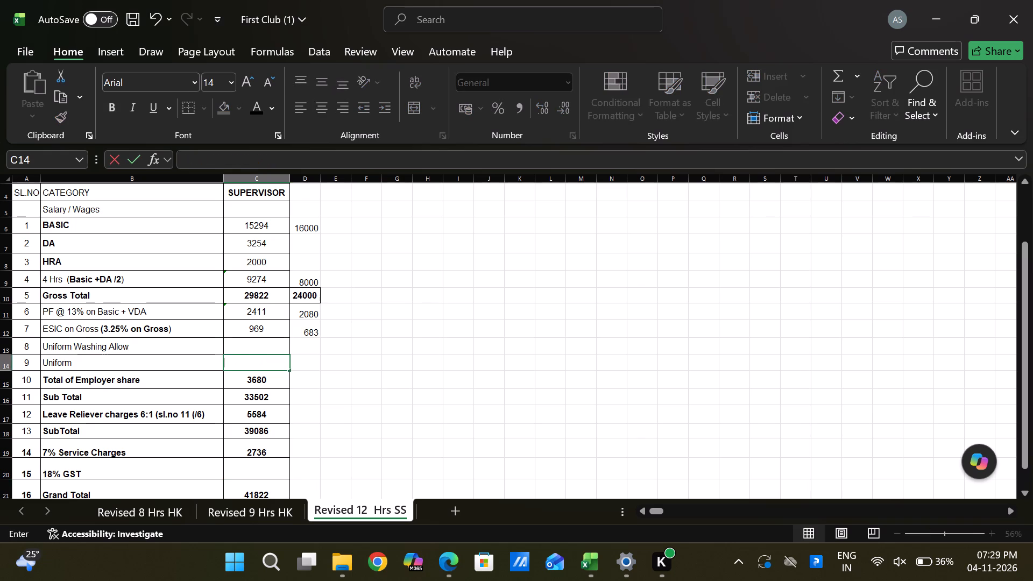
{"action": "key", "text": "Down"}
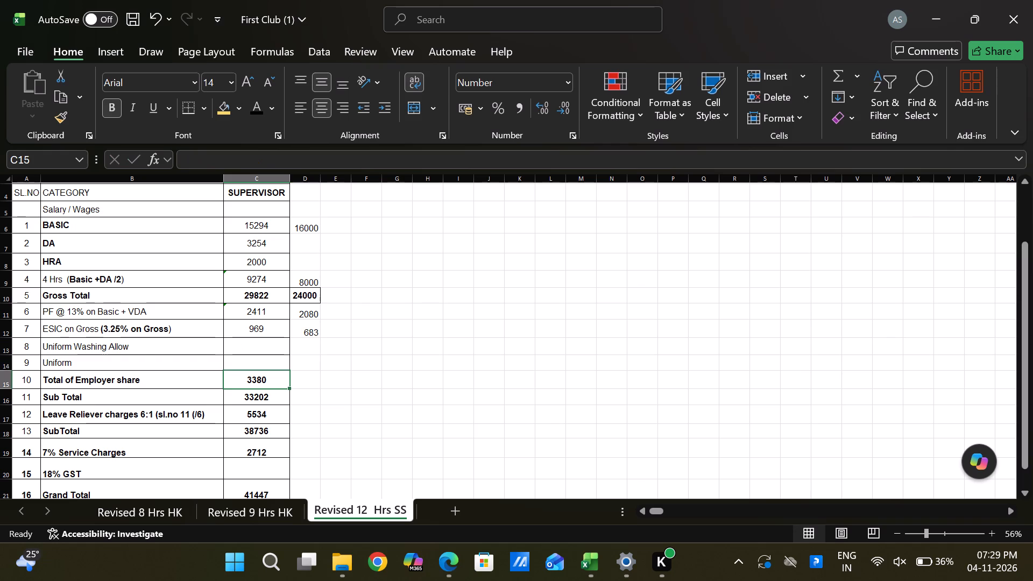
Examine the Security Supervisor column's formulas from PF down to 18% GST and review the upper wage rows beside the JIS figures.
{"action": "key", "text": "Up"}
{"action": "key", "text": "Up"}
{"action": "key", "text": "Up"}
{"action": "key", "text": "Up"}
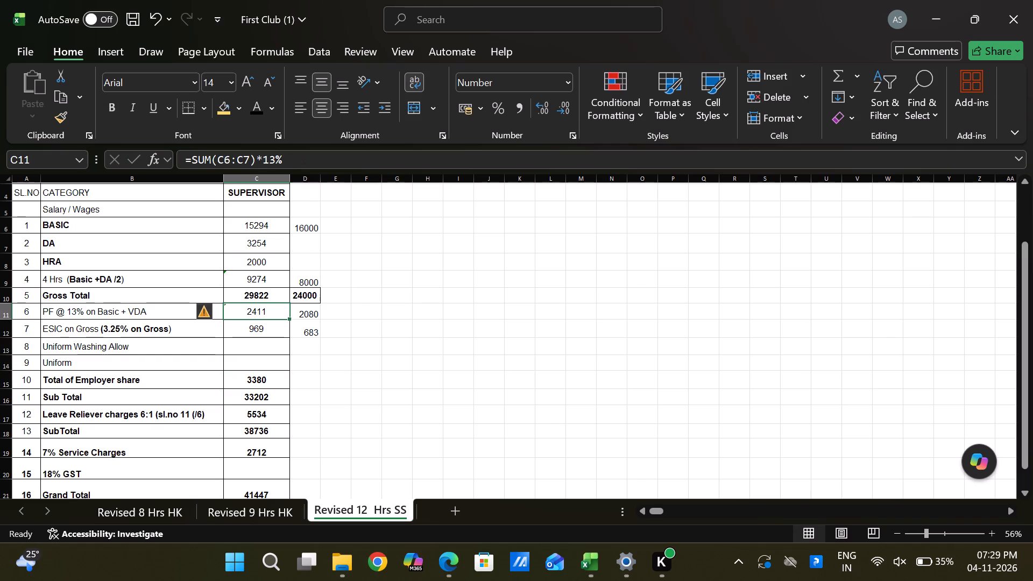
{"action": "key", "text": "Down"}
{"action": "key", "text": "Down"}
{"action": "key", "text": "Down"}
{"action": "key", "text": "Down"}
{"action": "key", "text": "Down"}
{"action": "key", "text": "Down"}
{"action": "key", "text": "Down"}
{"action": "key", "text": "Down"}
{"action": "key", "text": "Down"}
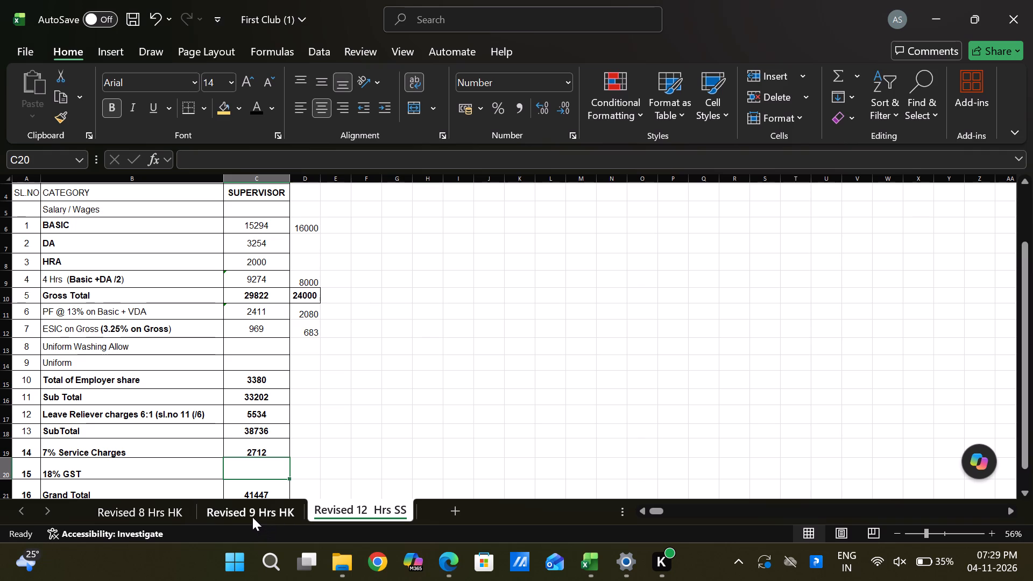
{"action": "left_click", "coordinate": [358, 366]}
{"action": "scroll", "coordinate": [358, 366], "scroll_direction": "up", "scroll_amount": 2}
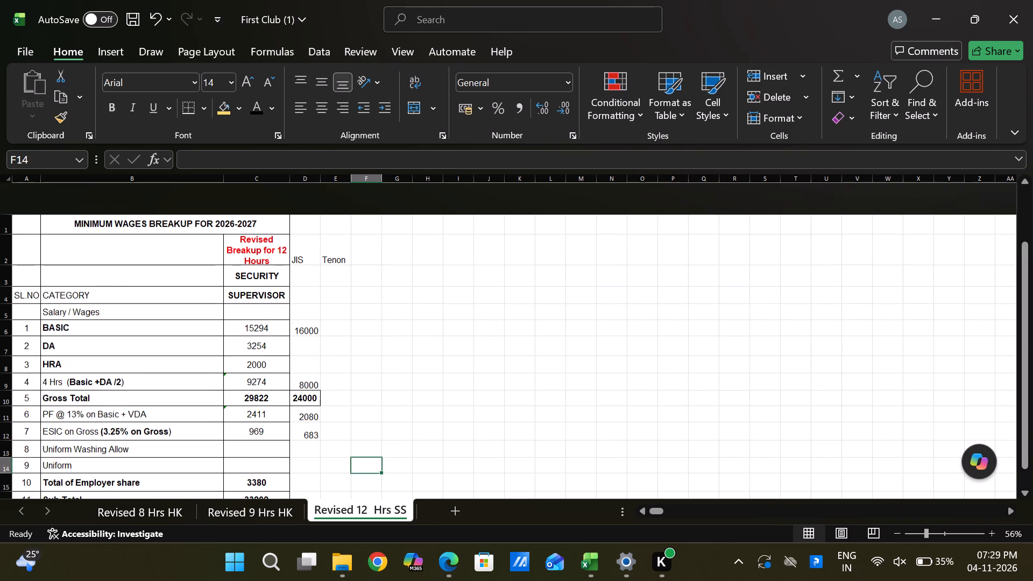
{"action": "scroll", "coordinate": [358, 366], "scroll_direction": "up", "scroll_amount": 1}
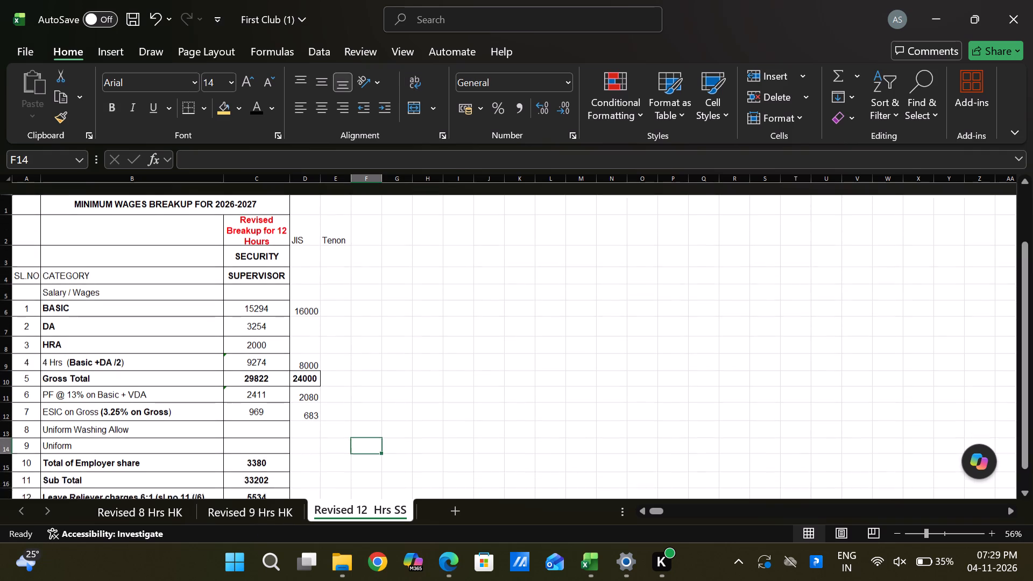
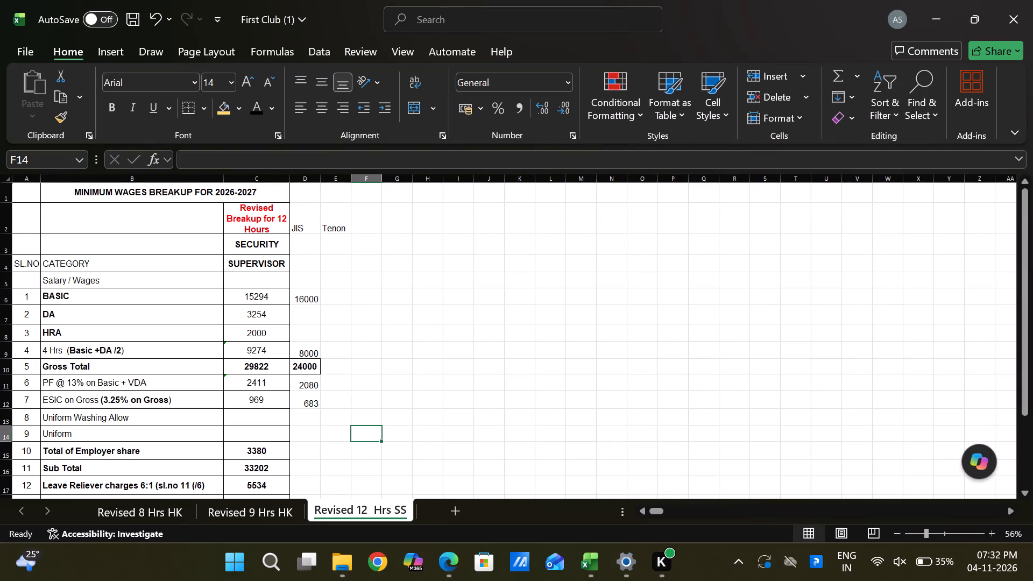
Review the 12-hour Security Supervisor breakup beside the JIS figures, from the headings down to the Grand Total.
{"action": "left_click", "coordinate": [254, 266]}
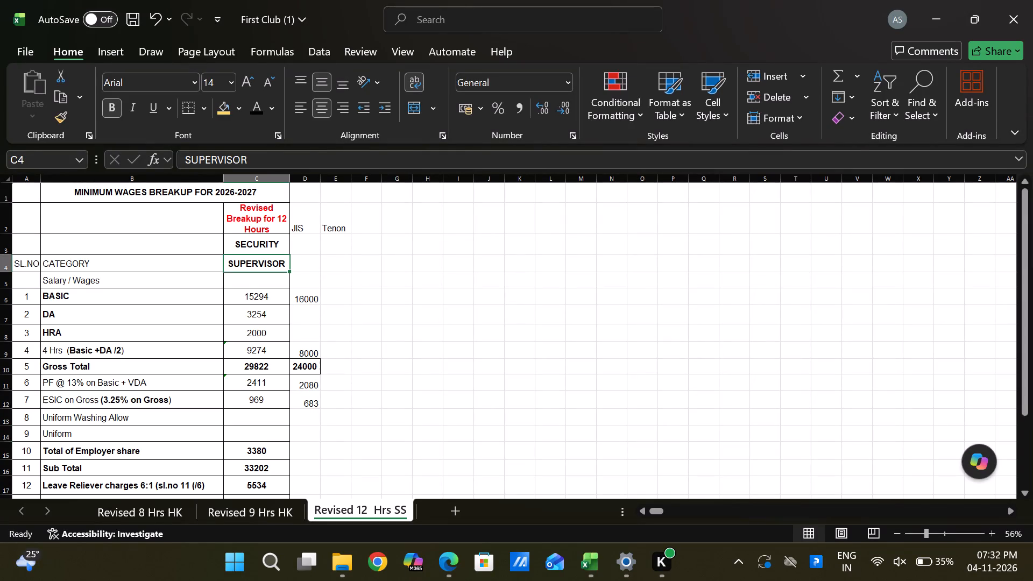
{"action": "scroll", "coordinate": [235, 447], "scroll_direction": "down", "scroll_amount": 2}
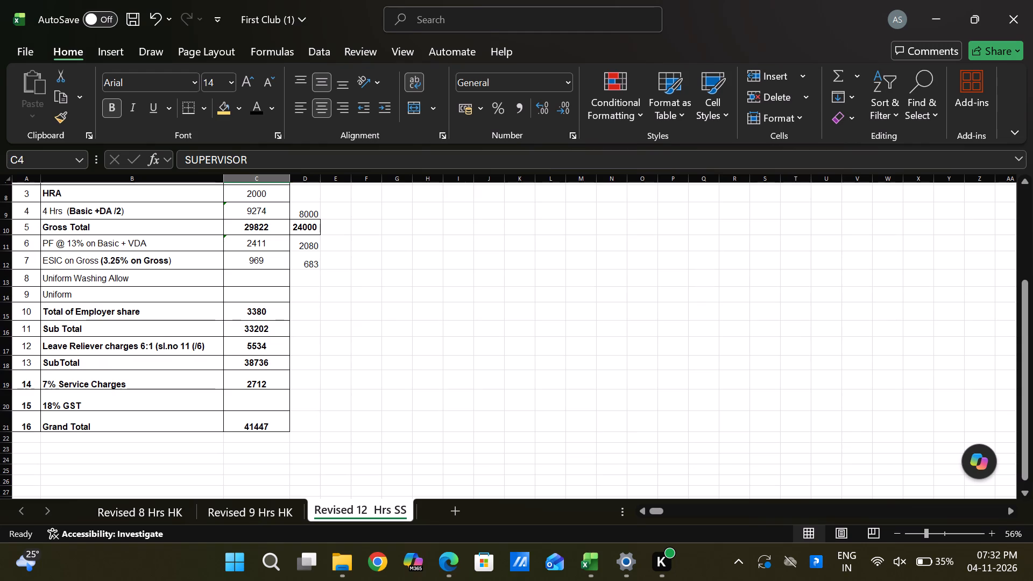
{"action": "scroll", "coordinate": [253, 433], "scroll_direction": "up", "scroll_amount": 2}
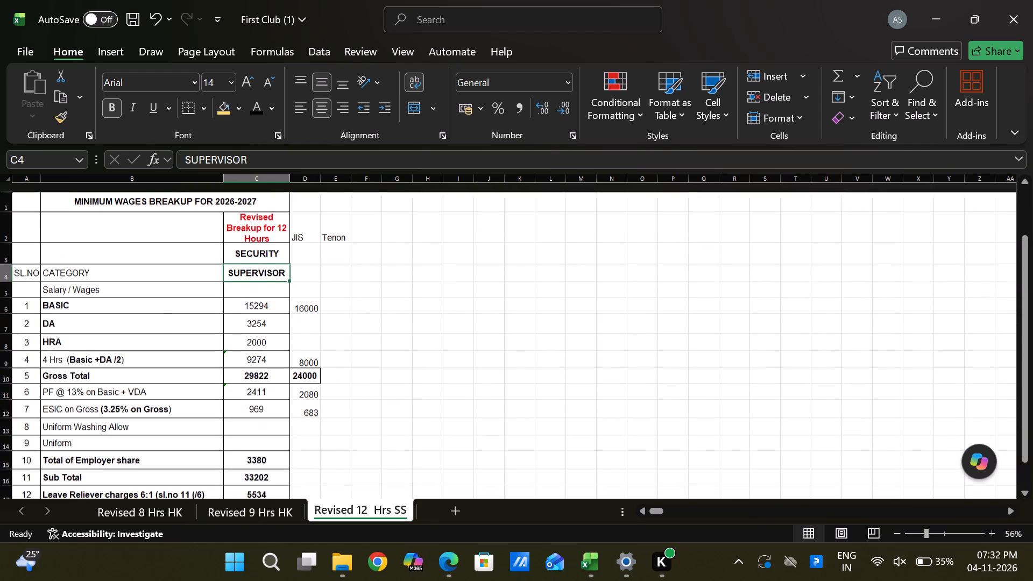
{"action": "left_click", "coordinate": [228, 507]}
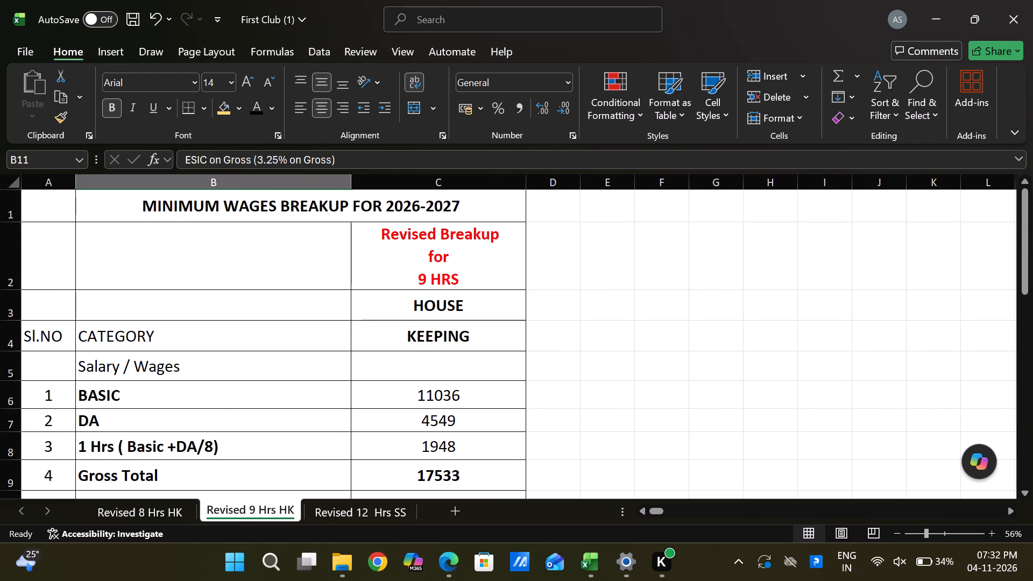
{"action": "left_click", "coordinate": [372, 514]}
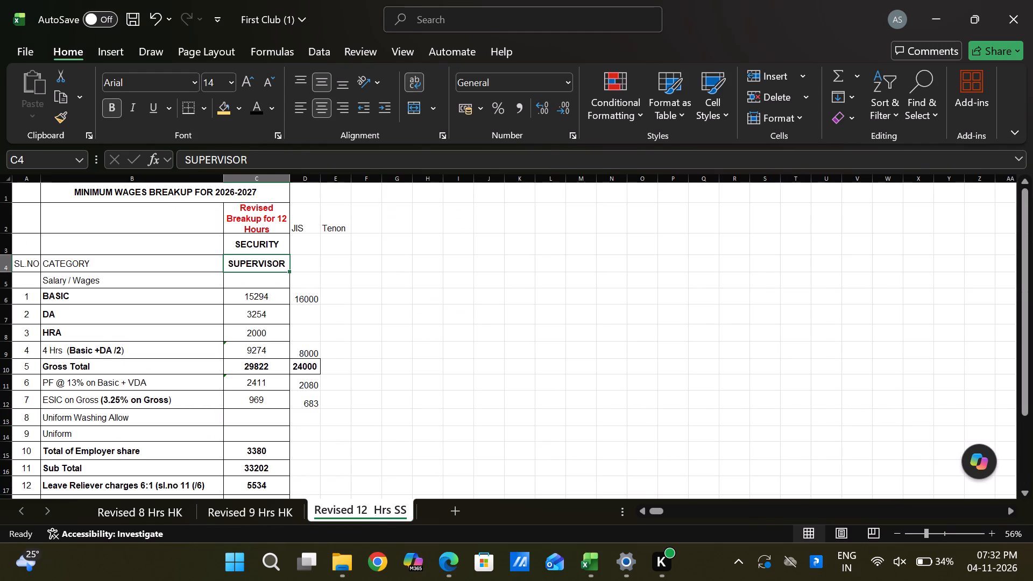
{"action": "left_click", "coordinate": [329, 408]}
{"action": "scroll", "coordinate": [329, 408], "scroll_direction": "down", "scroll_amount": 1}
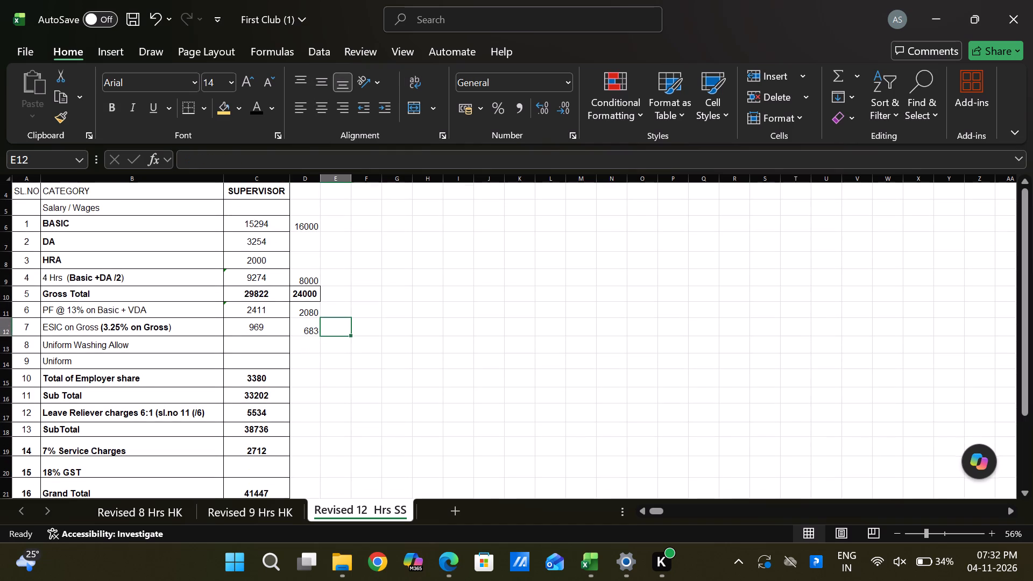
{"action": "scroll", "coordinate": [329, 408], "scroll_direction": "down", "scroll_amount": 2}
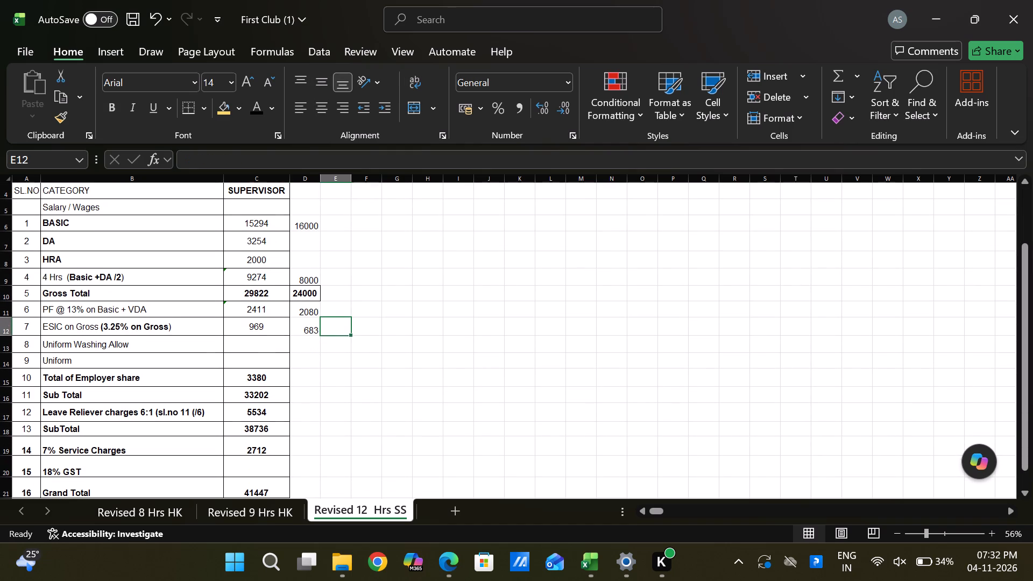
Undo the clearing of the Uniform Washing Allow and Uniform amounts in the Security Supervisor column.
{"action": "key", "text": "ctrl+z"}
{"action": "key", "text": "ctrl+z"}
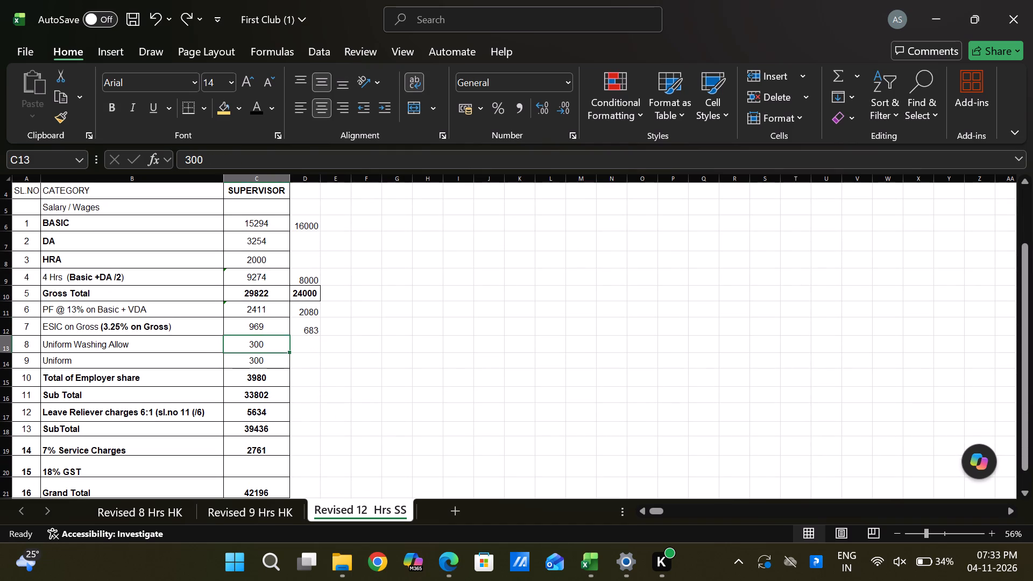
Examine the Security Supervisor rows from BASIC to Grand Total, including the combined BASIC and DA amount in C6 and C7.
{"action": "scroll", "coordinate": [329, 408], "scroll_direction": "up", "scroll_amount": 1}
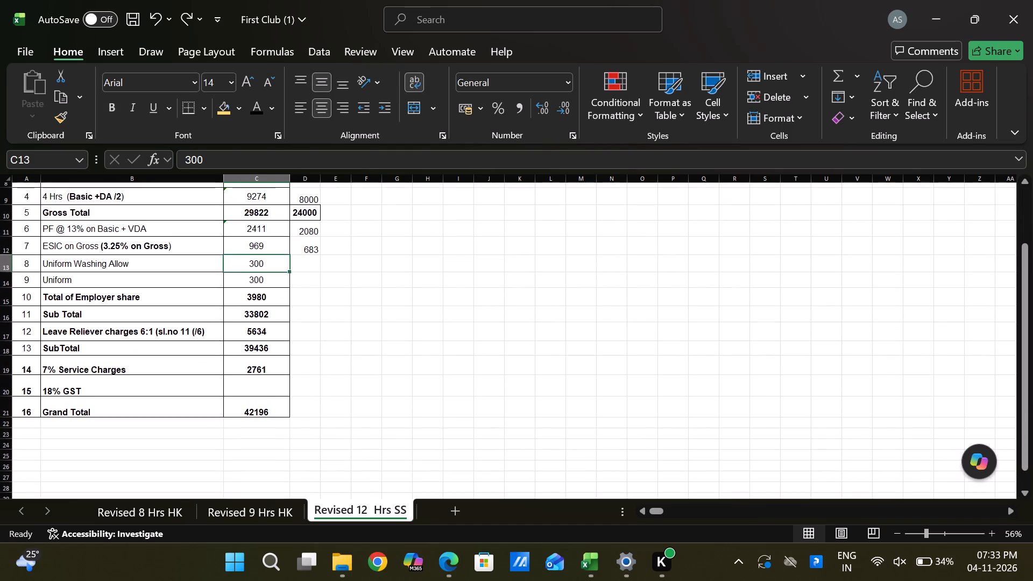
{"action": "scroll", "coordinate": [329, 408], "scroll_direction": "up", "scroll_amount": 1}
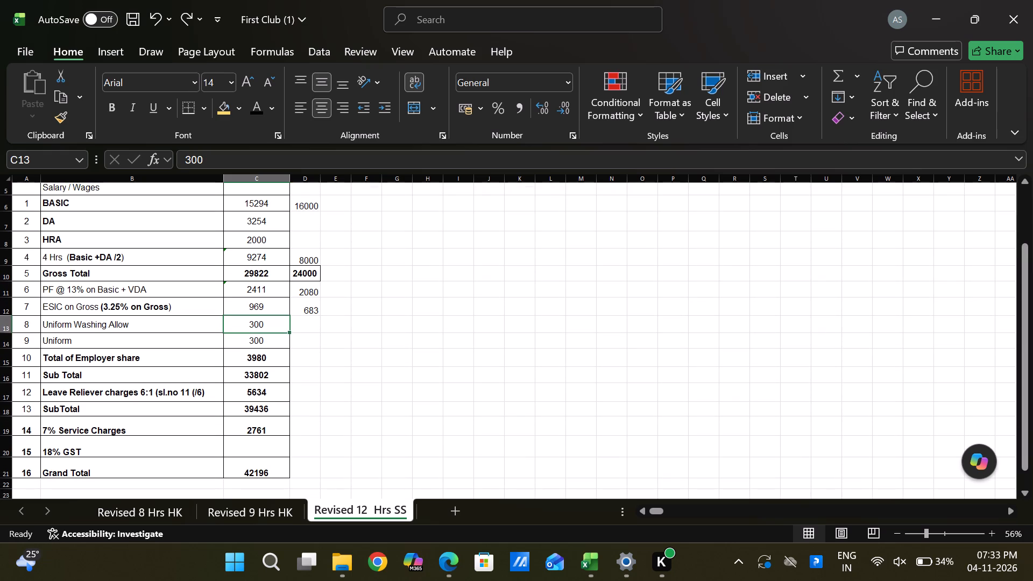
{"action": "scroll", "coordinate": [329, 408], "scroll_direction": "up", "scroll_amount": 1}
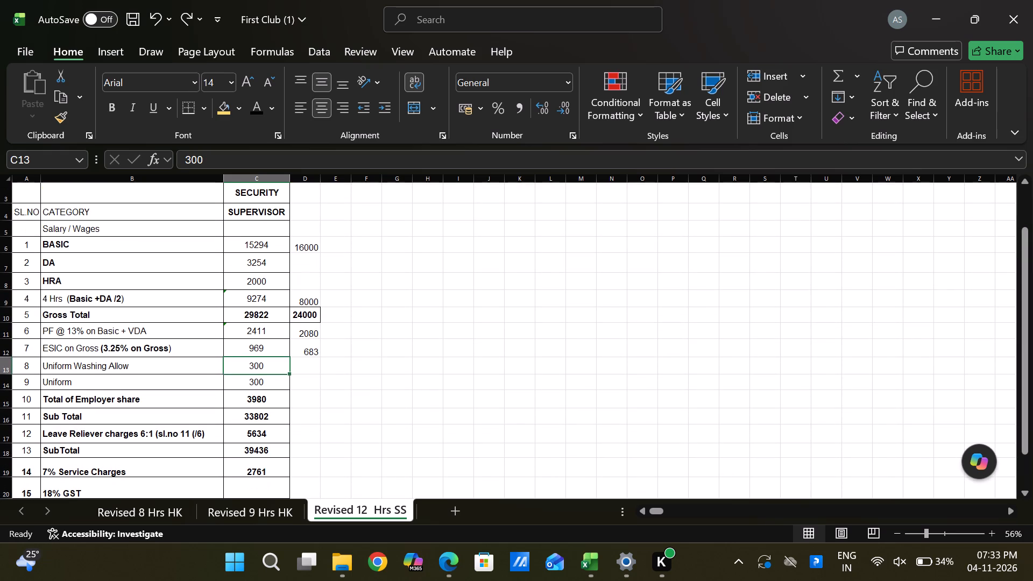
{"action": "scroll", "coordinate": [329, 408], "scroll_direction": "up", "scroll_amount": 2}
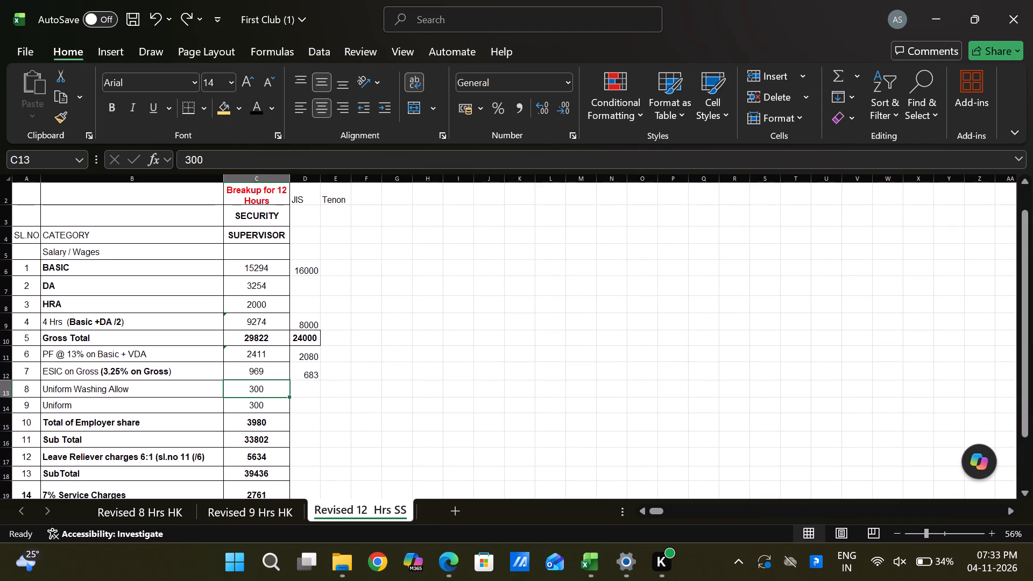
{"action": "scroll", "coordinate": [329, 408], "scroll_direction": "up", "scroll_amount": 1}
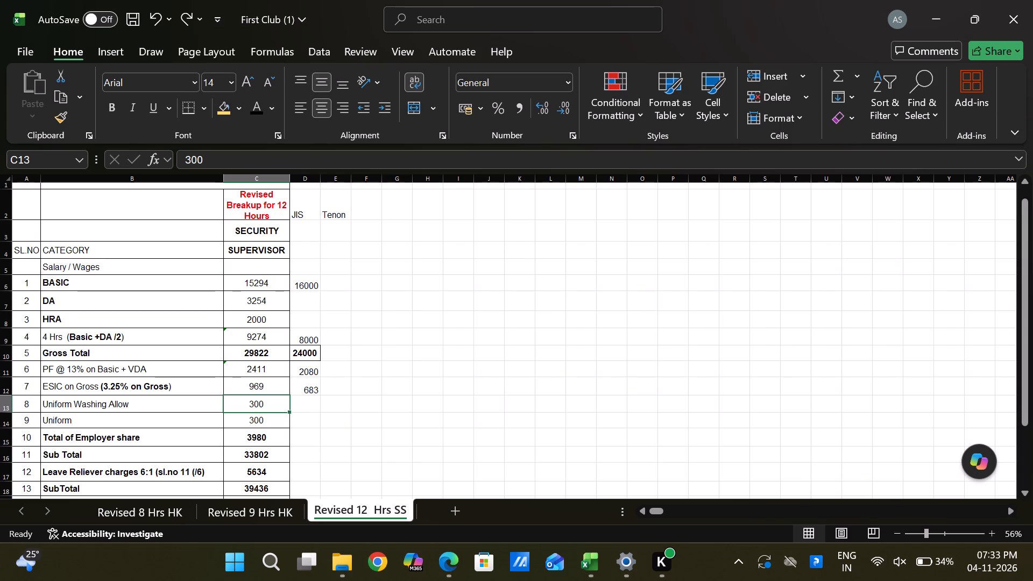
{"action": "left_click", "coordinate": [259, 285]}
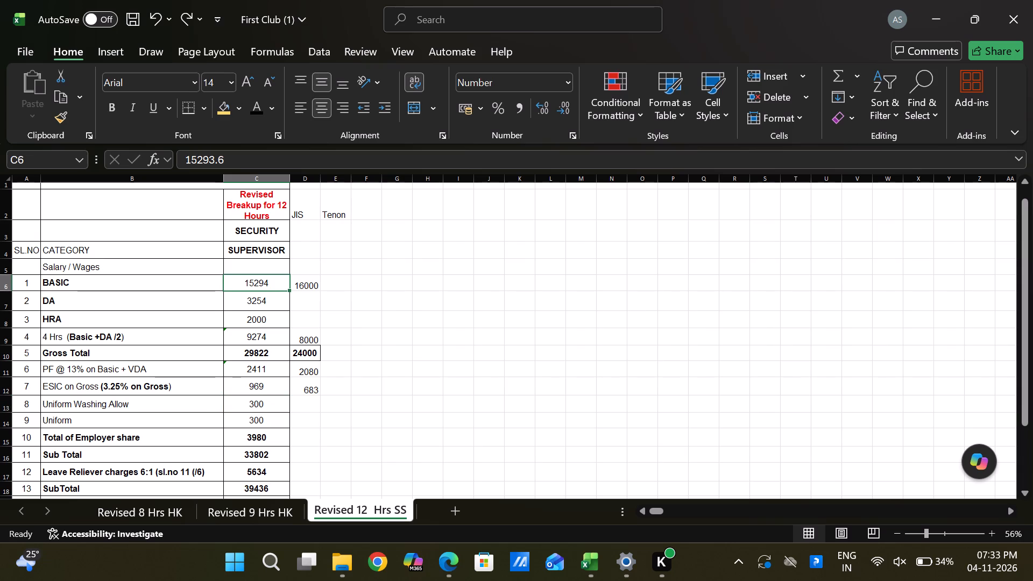
{"action": "key", "text": "shift+Down"}
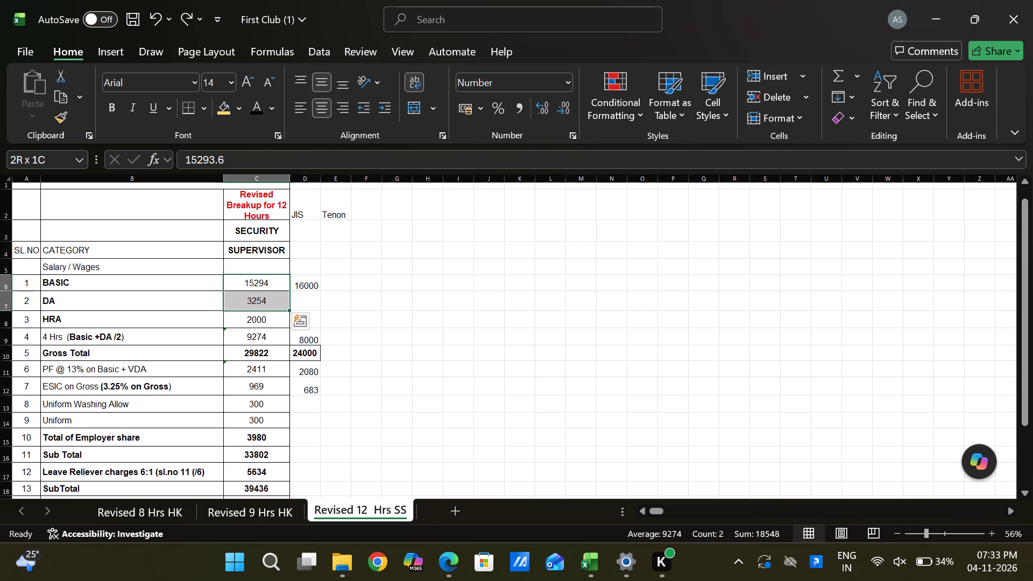
{"action": "left_click", "coordinate": [247, 230]}
{"action": "left_click", "coordinate": [249, 256]}
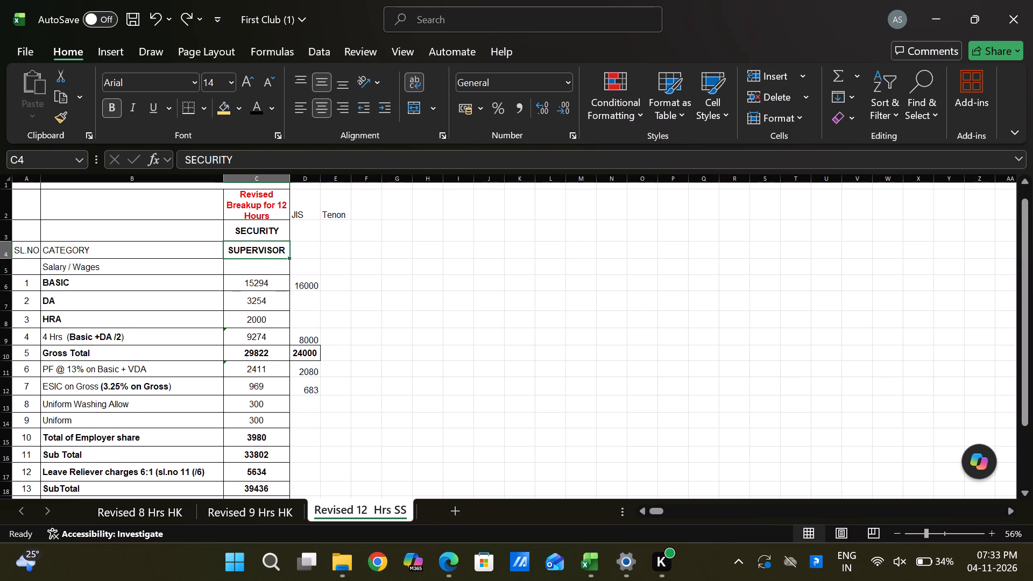
{"action": "scroll", "coordinate": [249, 256], "scroll_direction": "up", "scroll_amount": 1}
{"action": "scroll", "coordinate": [281, 352], "scroll_direction": "down", "scroll_amount": 1}
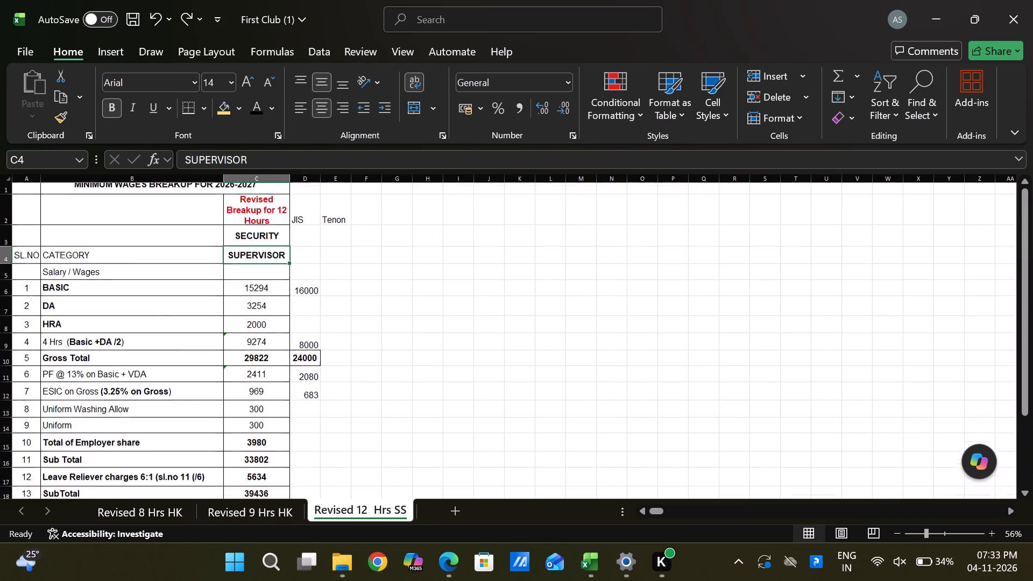
{"action": "scroll", "coordinate": [281, 352], "scroll_direction": "down", "scroll_amount": 1}
{"action": "scroll", "coordinate": [281, 352], "scroll_direction": "up", "scroll_amount": 1}
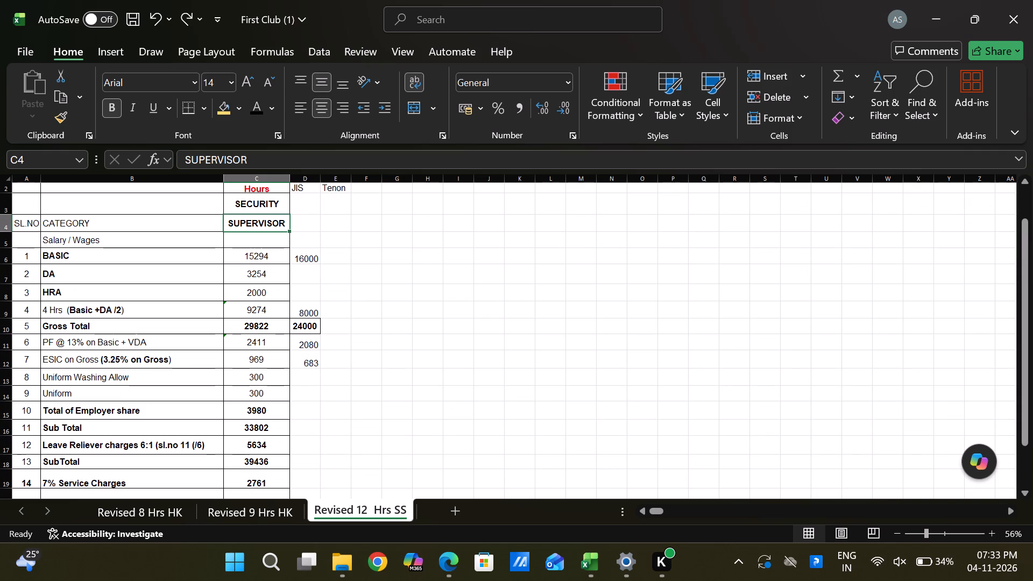
{"action": "scroll", "coordinate": [281, 352], "scroll_direction": "up", "scroll_amount": 2}
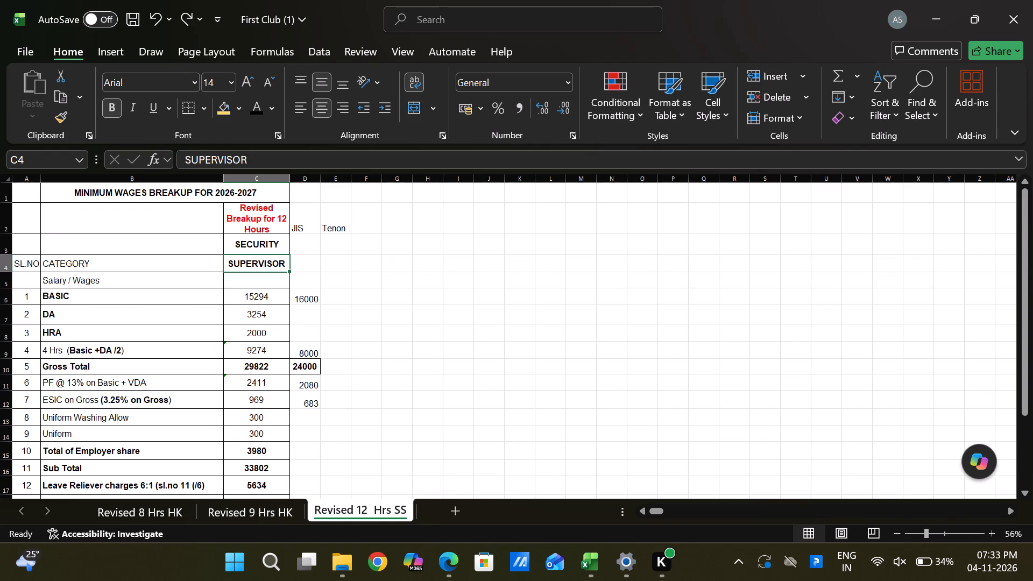
{"action": "scroll", "coordinate": [396, 336], "scroll_direction": "down", "scroll_amount": 2}
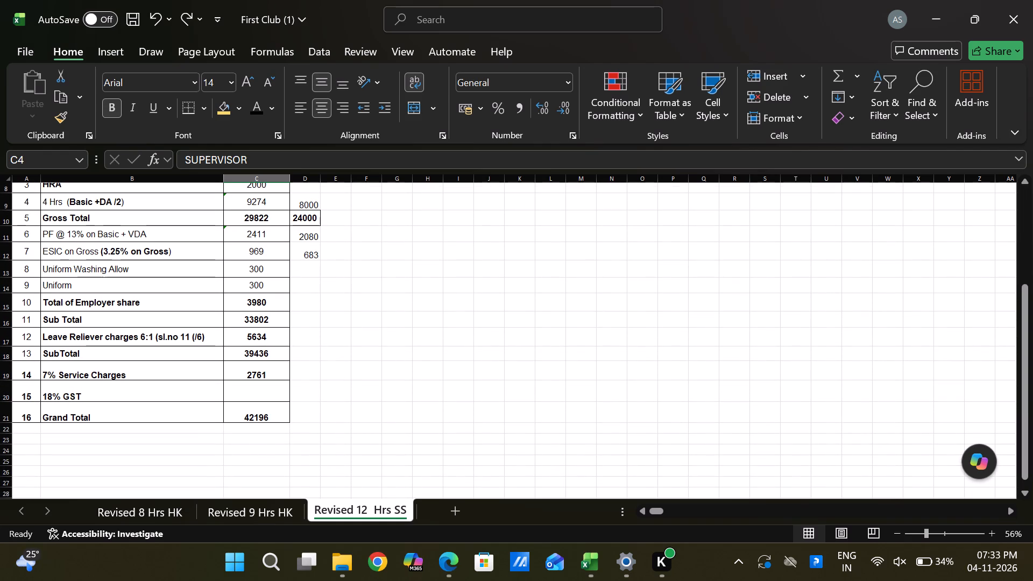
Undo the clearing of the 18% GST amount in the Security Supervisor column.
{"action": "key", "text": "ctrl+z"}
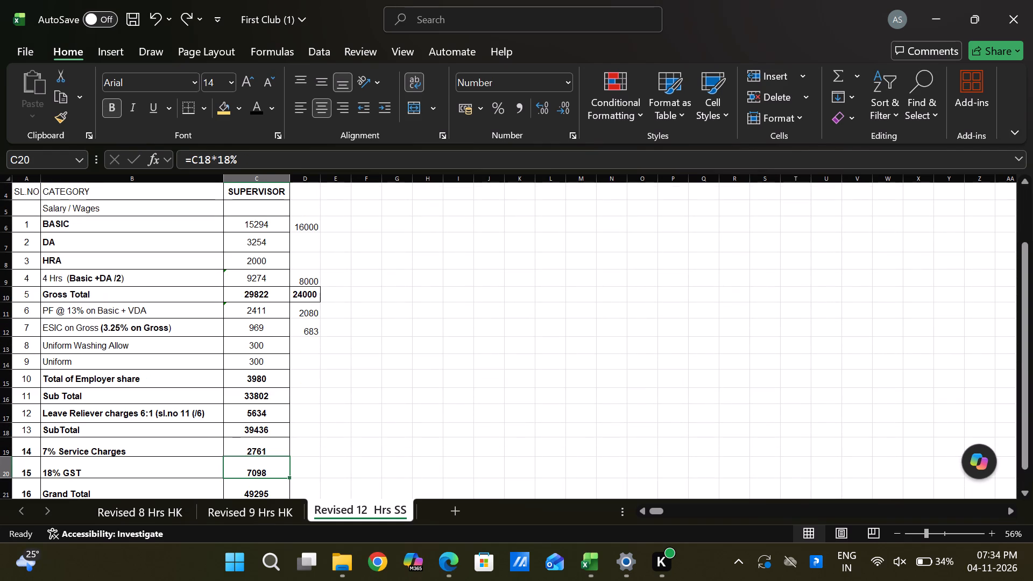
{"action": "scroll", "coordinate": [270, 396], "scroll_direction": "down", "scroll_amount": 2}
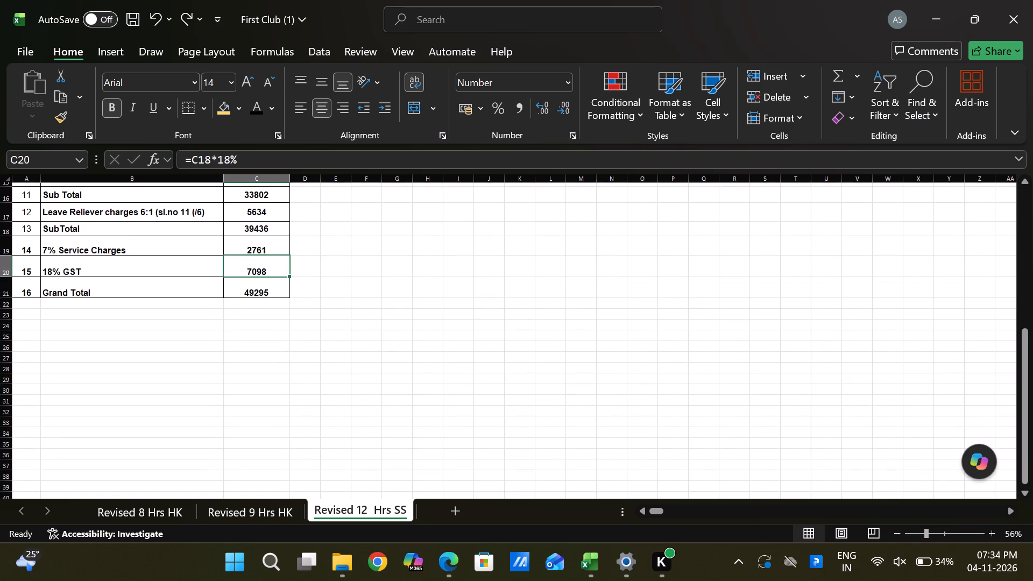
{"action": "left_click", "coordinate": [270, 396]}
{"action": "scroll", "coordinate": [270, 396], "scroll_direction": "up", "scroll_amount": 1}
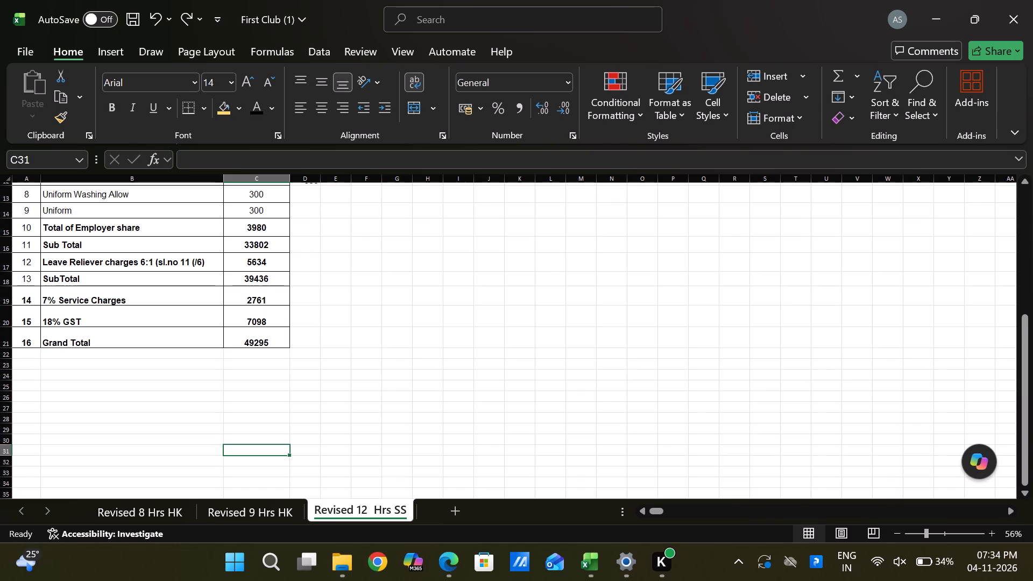
Clear the 18% GST formula from the Security Supervisor column in cell C20.
{"action": "left_click", "coordinate": [253, 322]}
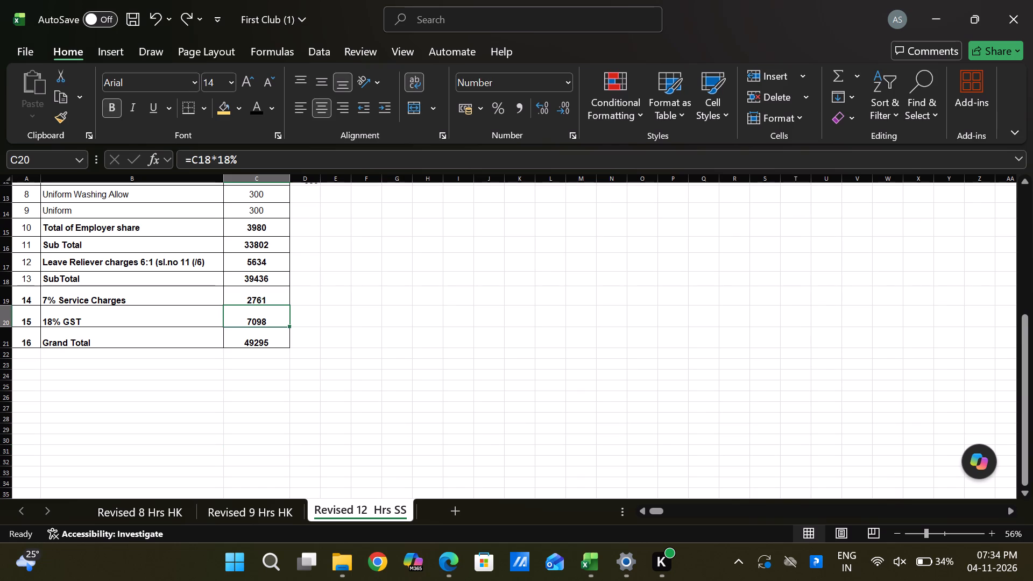
{"action": "key", "text": "BackSpace"}
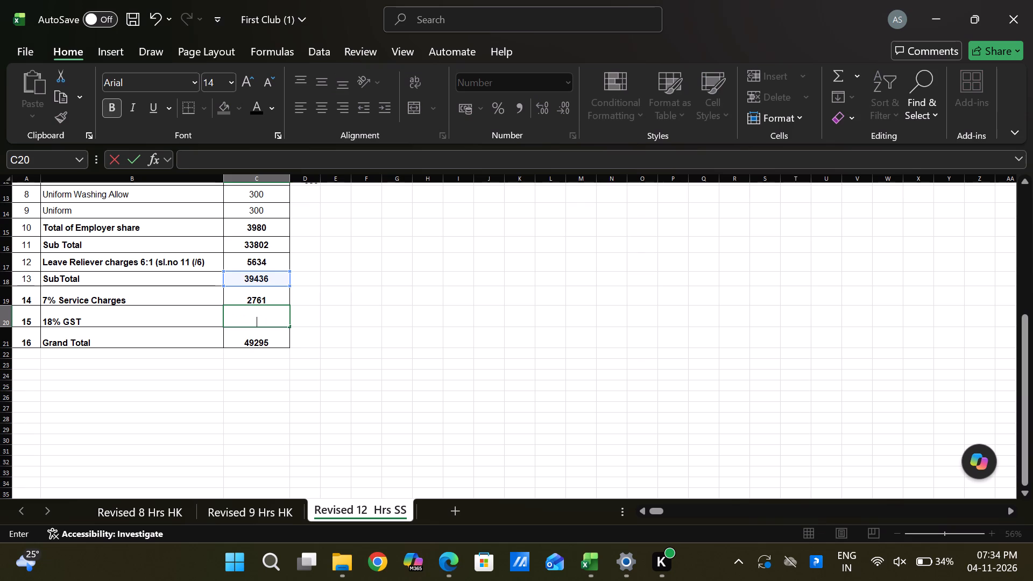
{"action": "key", "text": "Return"}
{"action": "key", "text": "Up"}
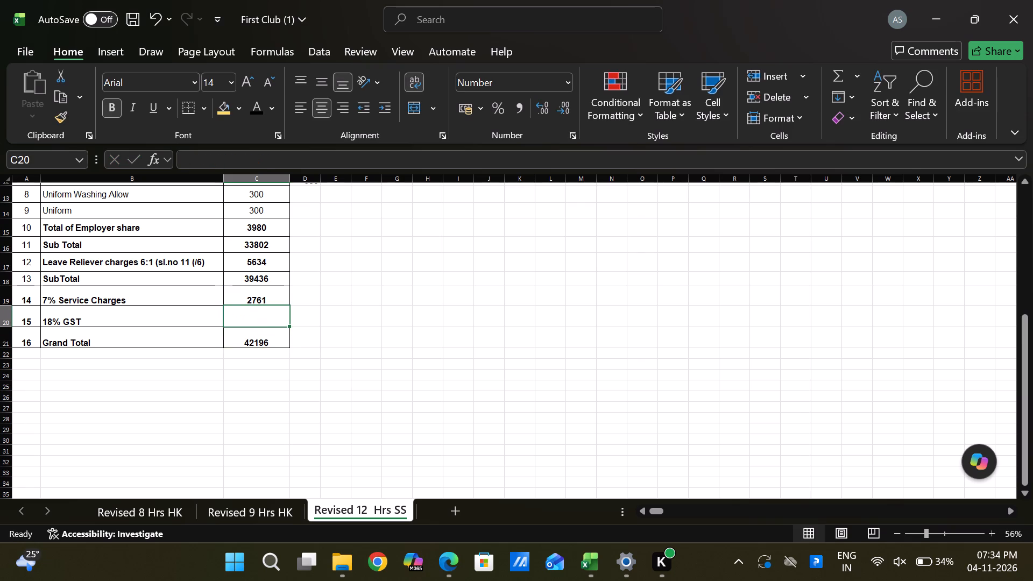